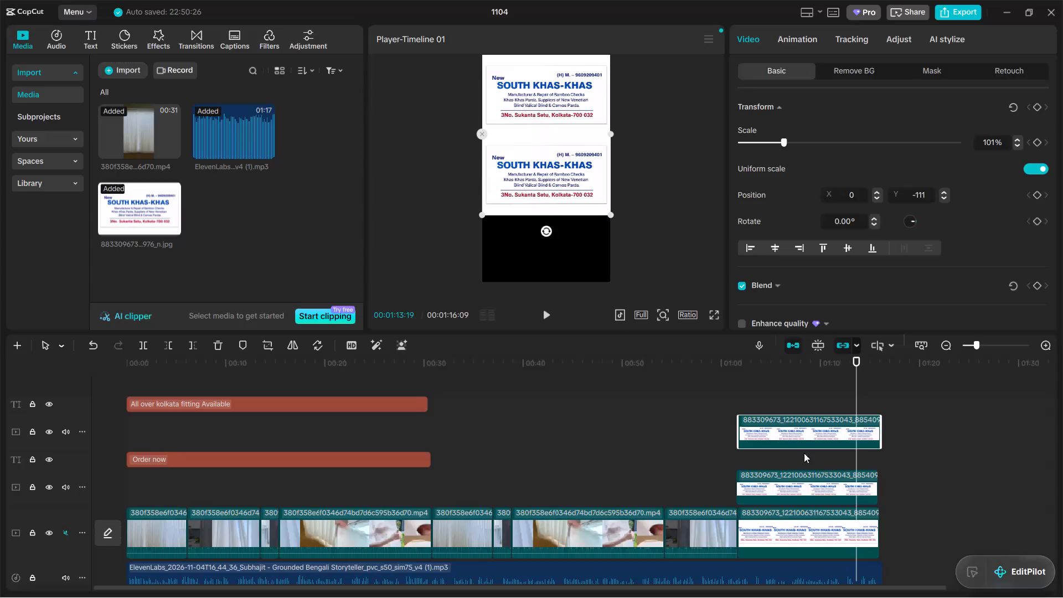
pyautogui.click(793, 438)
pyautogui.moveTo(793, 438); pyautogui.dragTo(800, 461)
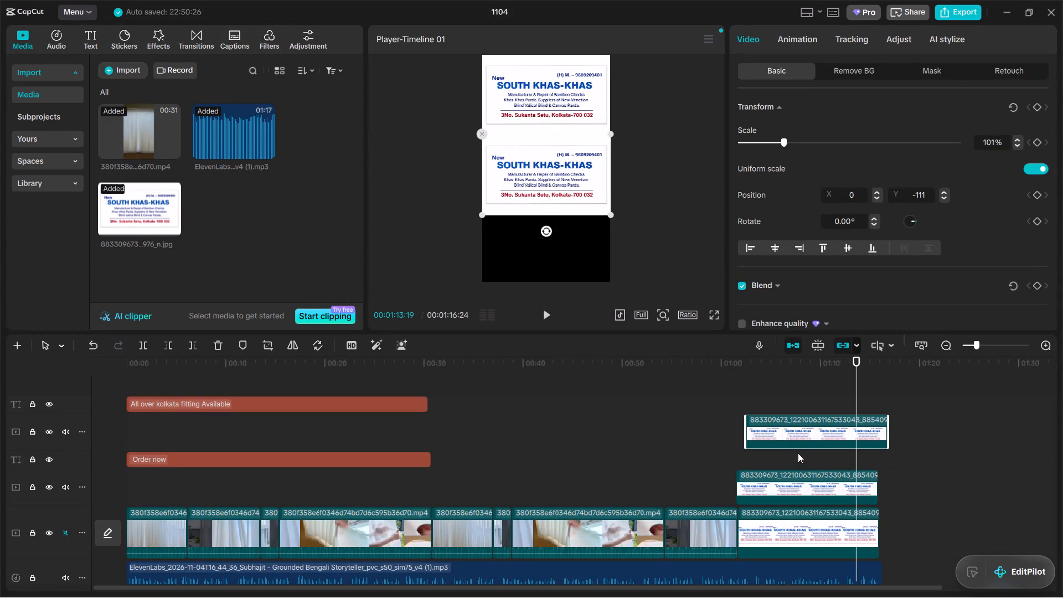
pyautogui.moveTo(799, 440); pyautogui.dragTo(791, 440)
# Move the "Order now" text clip to the track directly beneath "All over kolkata fitting Available", starting at 00:00.
pyautogui.moveTo(179, 460); pyautogui.dragTo(180, 460)
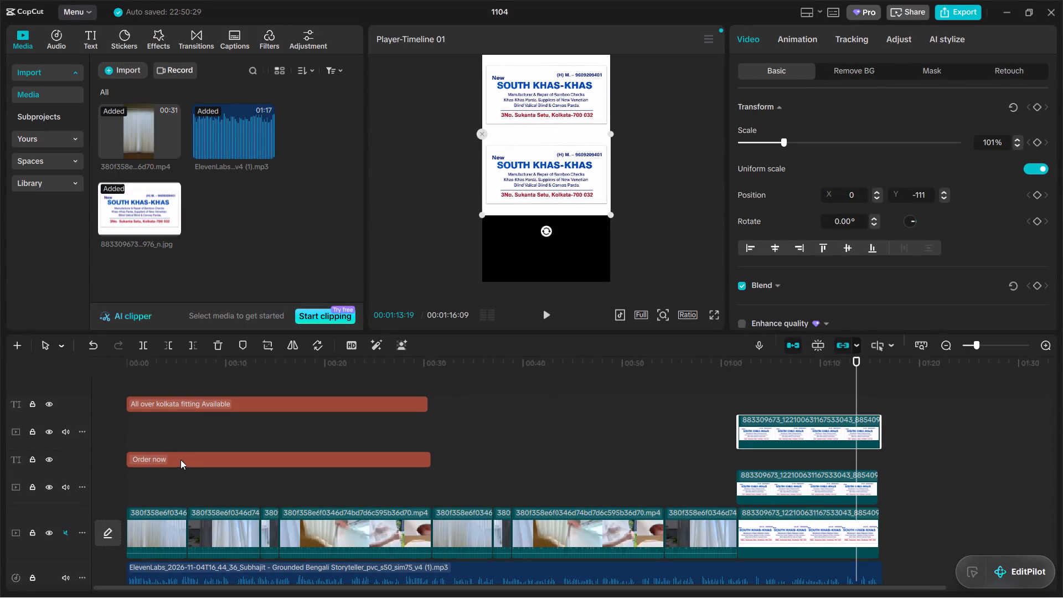
pyautogui.moveTo(180, 460); pyautogui.dragTo(186, 436)
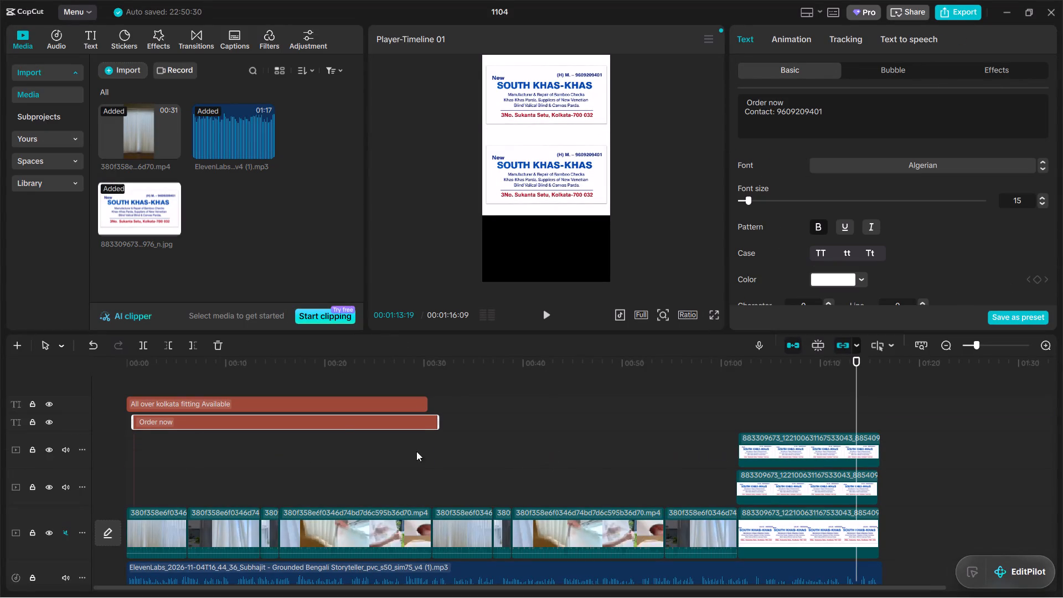
pyautogui.moveTo(344, 425); pyautogui.dragTo(336, 424)
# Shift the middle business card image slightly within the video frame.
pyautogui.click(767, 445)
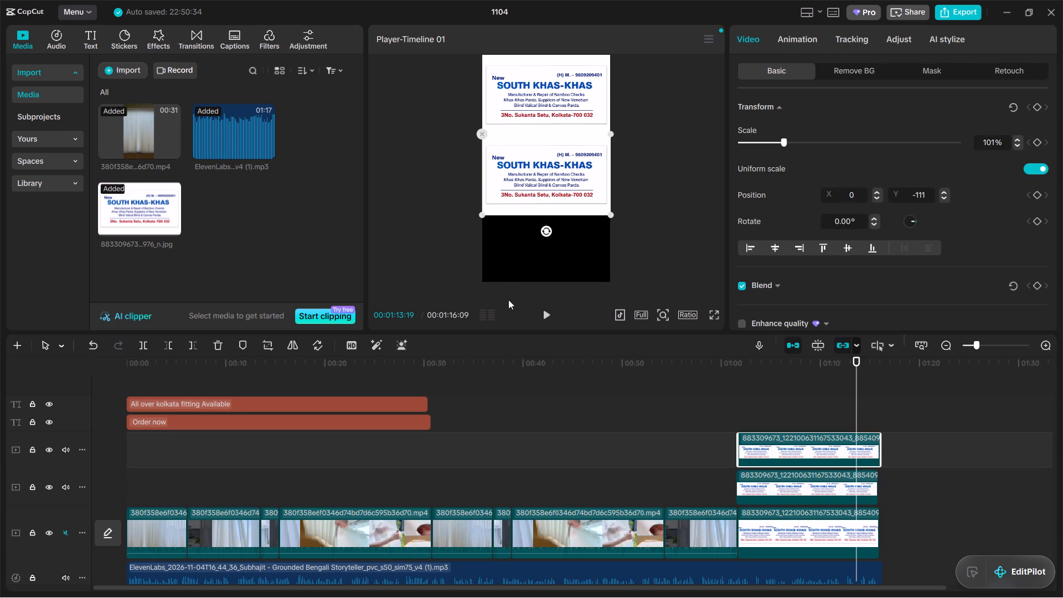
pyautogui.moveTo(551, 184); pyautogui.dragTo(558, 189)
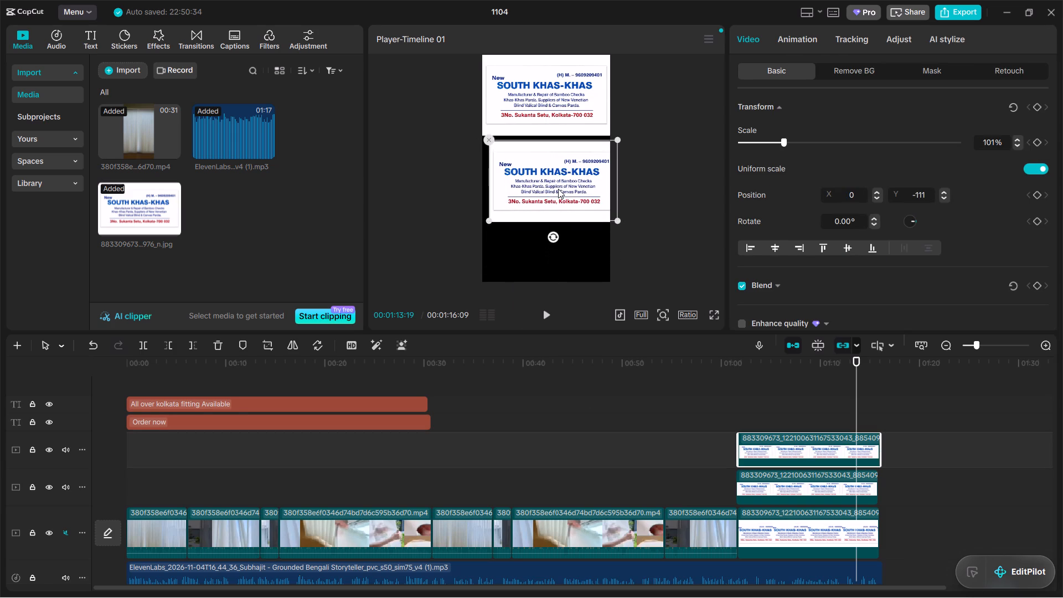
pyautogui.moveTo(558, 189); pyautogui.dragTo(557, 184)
# Reposition the lower overlay track's business card image at the bottom of the video frame, at X 0, Y about -1352.
pyautogui.click(770, 494)
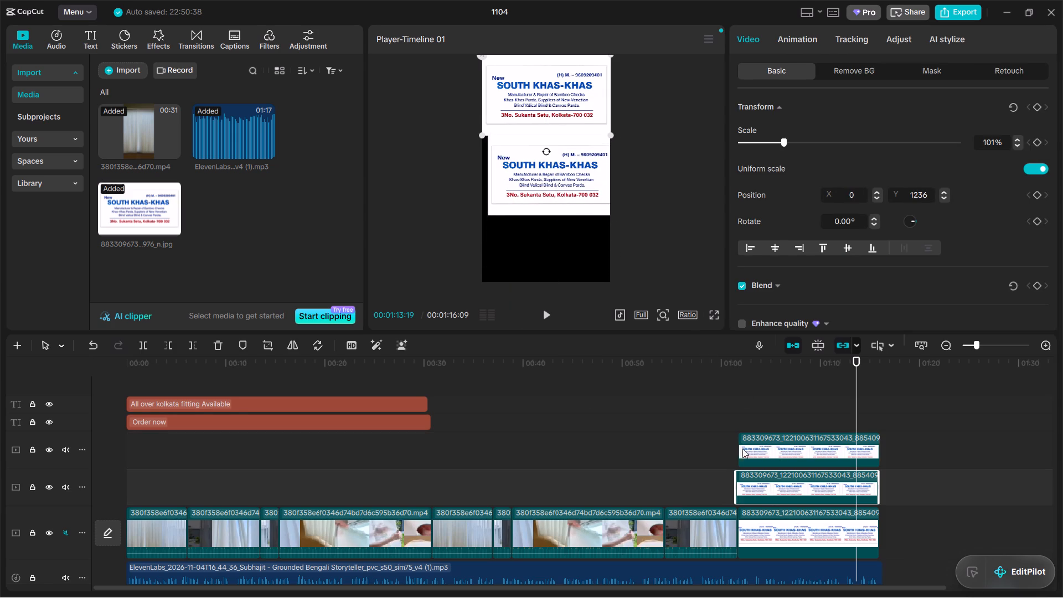
pyautogui.moveTo(574, 120); pyautogui.dragTo(591, 223)
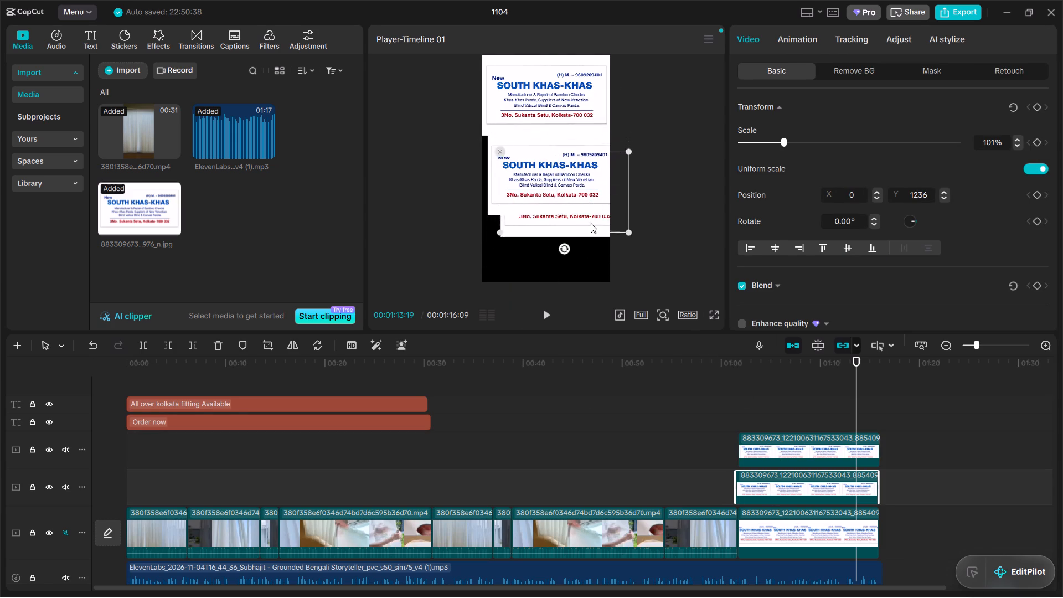
pyautogui.moveTo(591, 223); pyautogui.dragTo(578, 270)
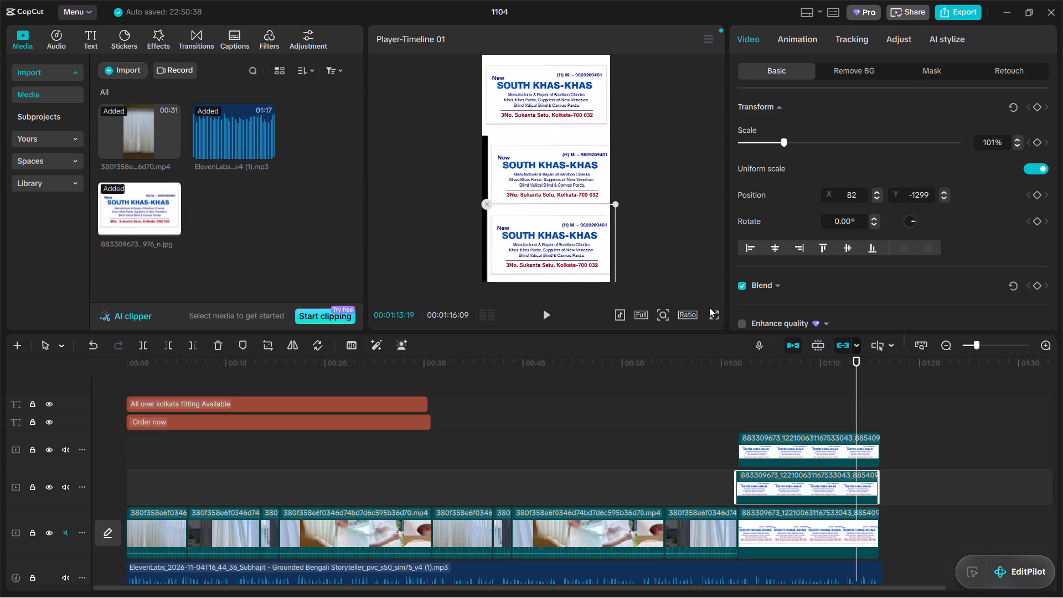
pyautogui.click(711, 313)
pyautogui.click(502, 469)
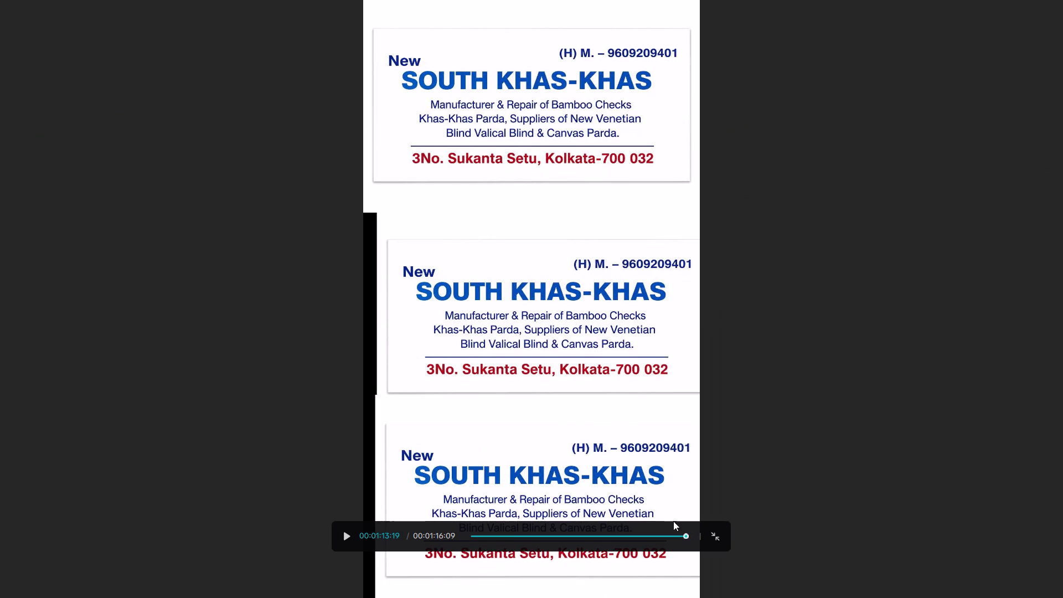
pyautogui.click(711, 535)
pyautogui.moveTo(573, 260); pyautogui.dragTo(567, 264)
pyautogui.moveTo(570, 264); pyautogui.dragTo(570, 258)
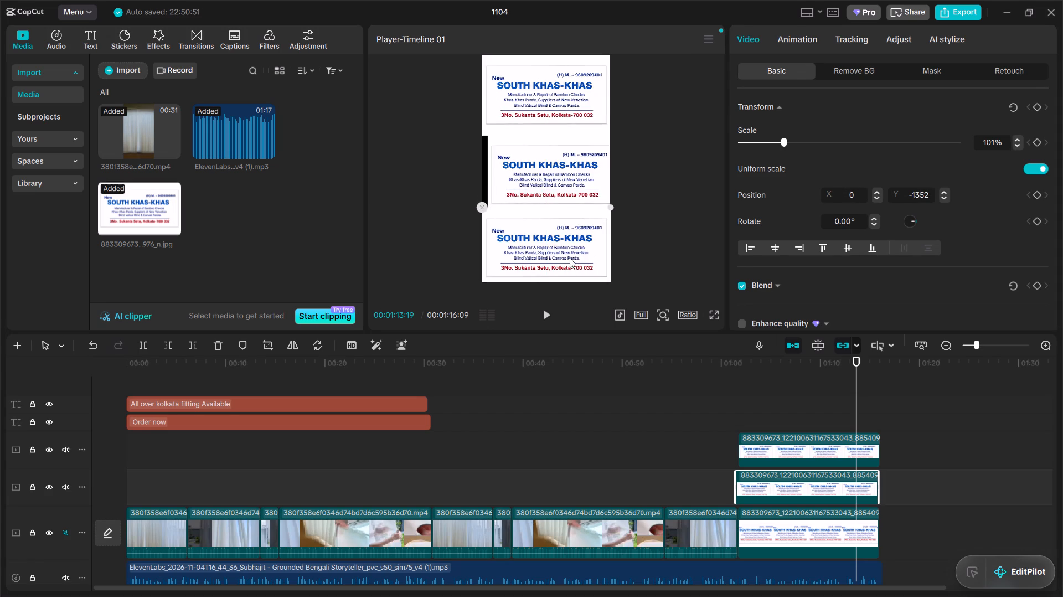
# Centre the middle business card image horizontally in the frame, just below the top card.
pyautogui.click(579, 174)
pyautogui.moveTo(577, 174); pyautogui.dragTo(565, 175)
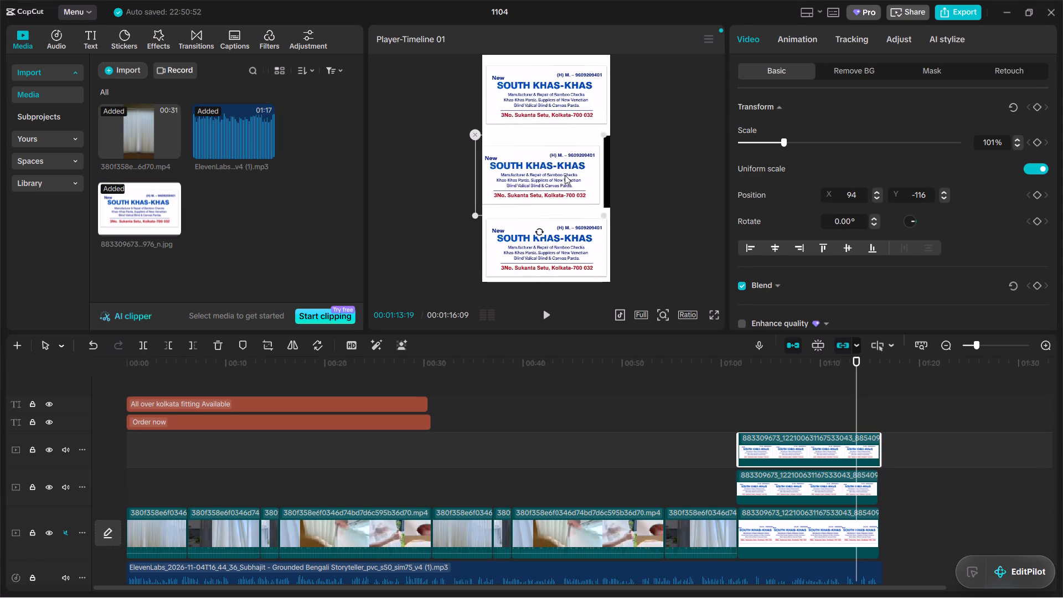
pyautogui.moveTo(565, 175); pyautogui.dragTo(571, 174)
# Play the end section with the three stacked business cards in full screen to check their alignment.
pyautogui.click(581, 105)
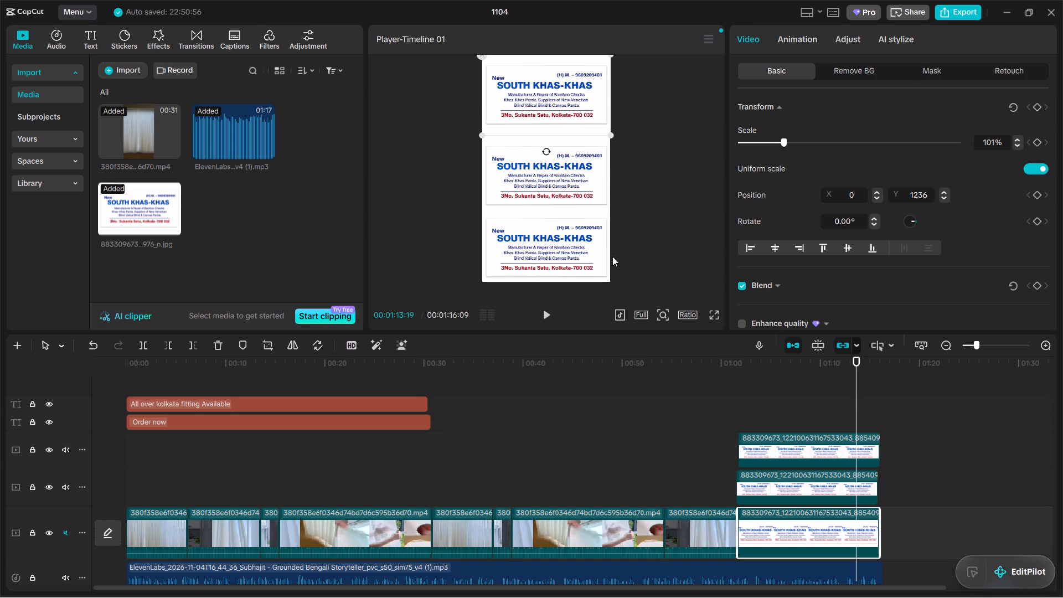
pyautogui.click(718, 310)
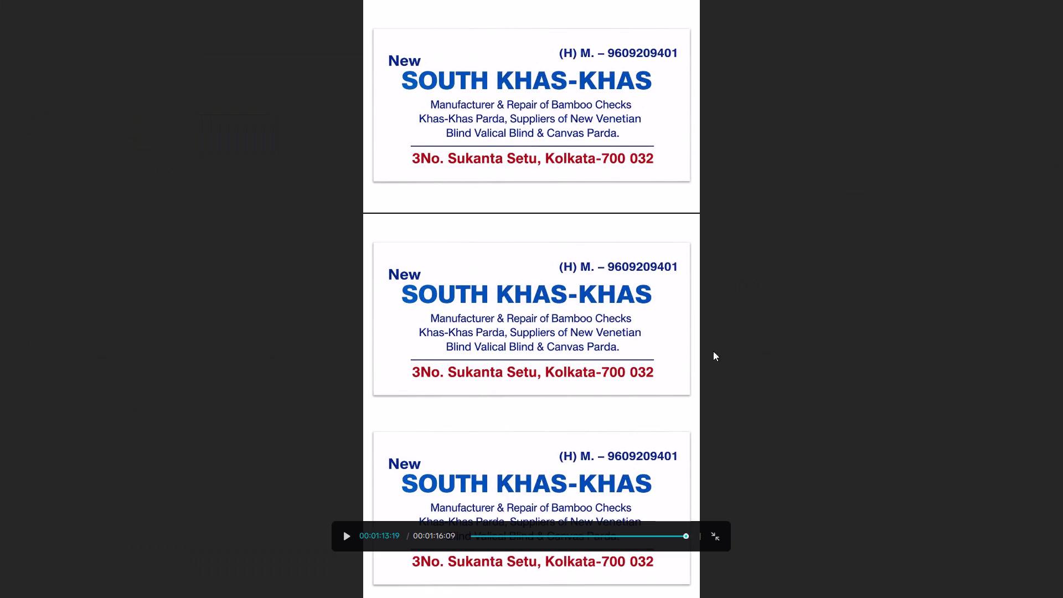
pyautogui.press('space')
pyautogui.click(708, 530)
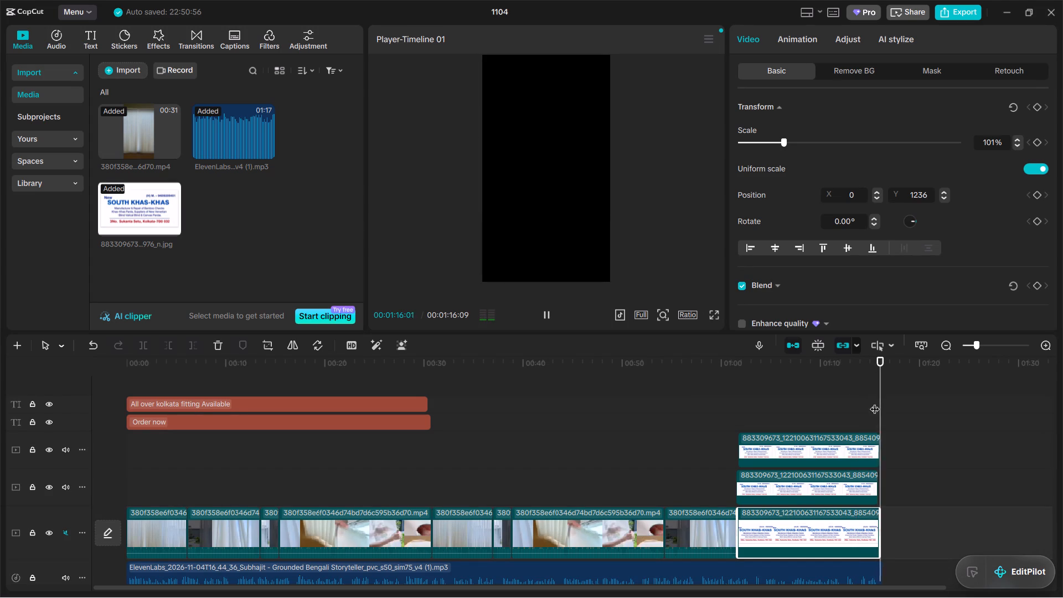
# Extend the end of the "Order now" text clip to where the business card clips start.
pyautogui.moveTo(883, 401); pyautogui.dragTo(94, 414)
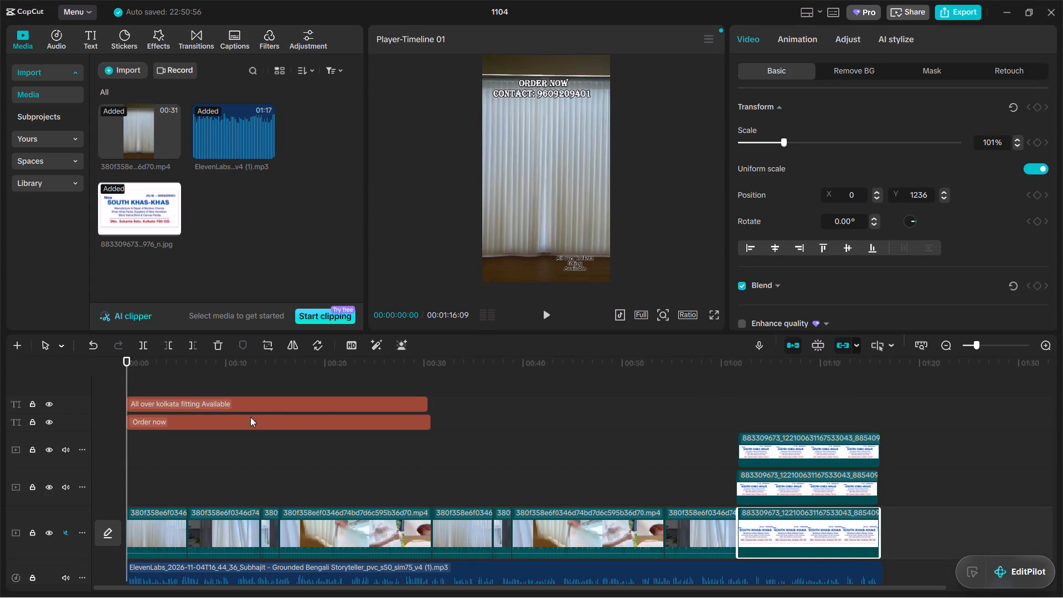
pyautogui.click(267, 416)
pyautogui.moveTo(430, 419); pyautogui.dragTo(519, 420)
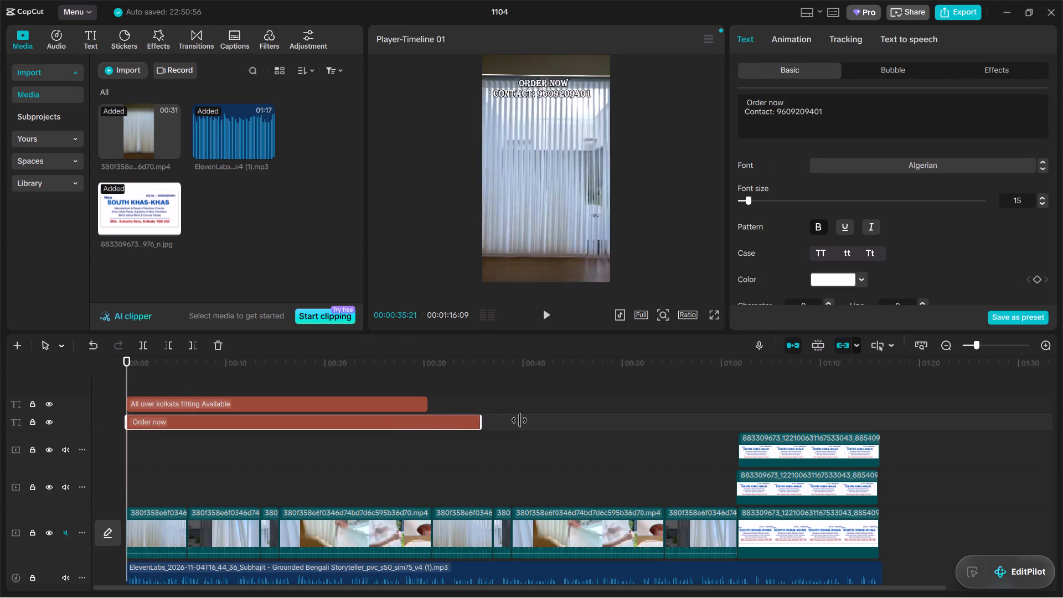
pyautogui.moveTo(519, 420); pyautogui.dragTo(738, 420)
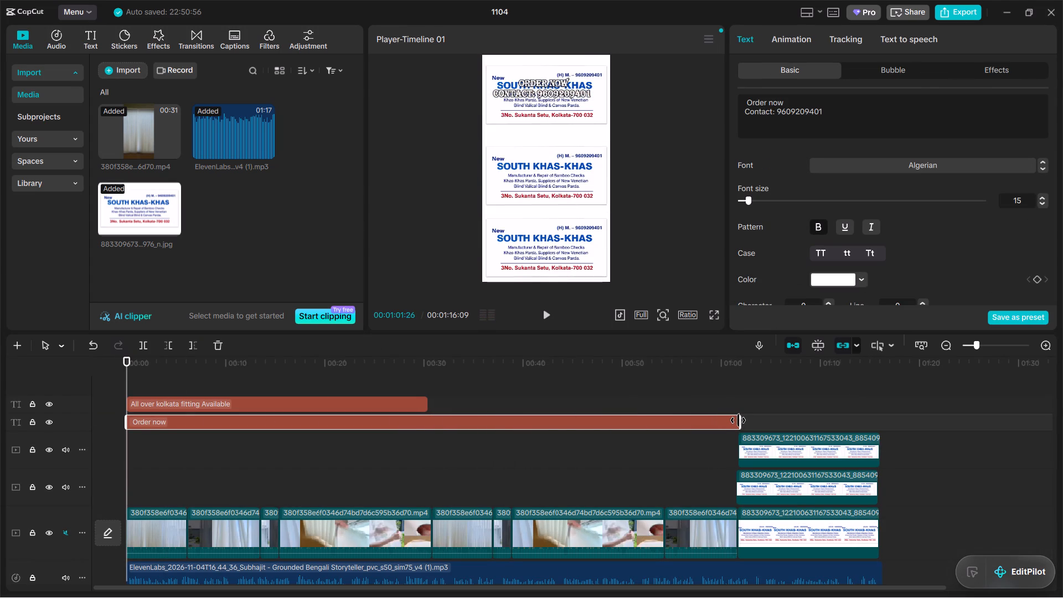
pyautogui.moveTo(738, 420); pyautogui.dragTo(735, 425)
# Extend the end of the "All over kolkata fitting Available" text clip to about the start of the business card clips.
pyautogui.click(384, 398)
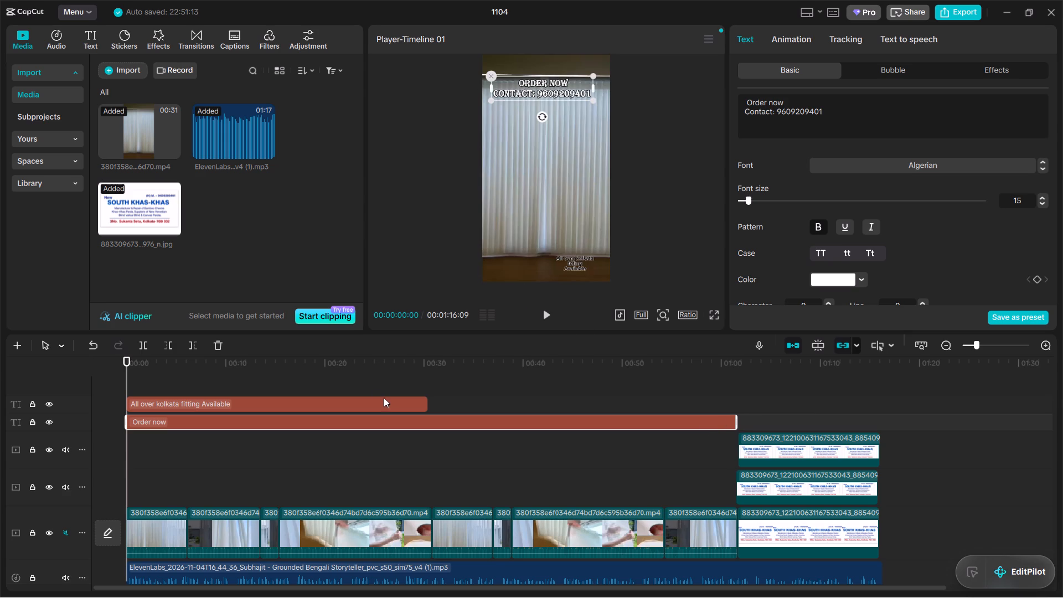
pyautogui.moveTo(427, 398); pyautogui.dragTo(441, 403)
pyautogui.moveTo(515, 406); pyautogui.dragTo(705, 406)
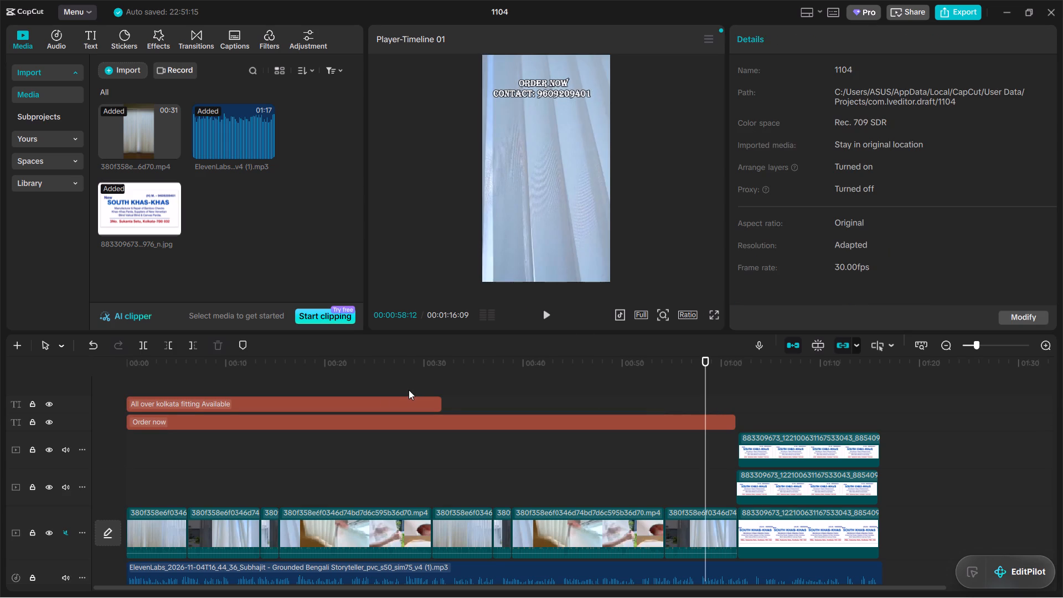
pyautogui.click(409, 393)
pyautogui.moveTo(439, 400); pyautogui.dragTo(643, 410)
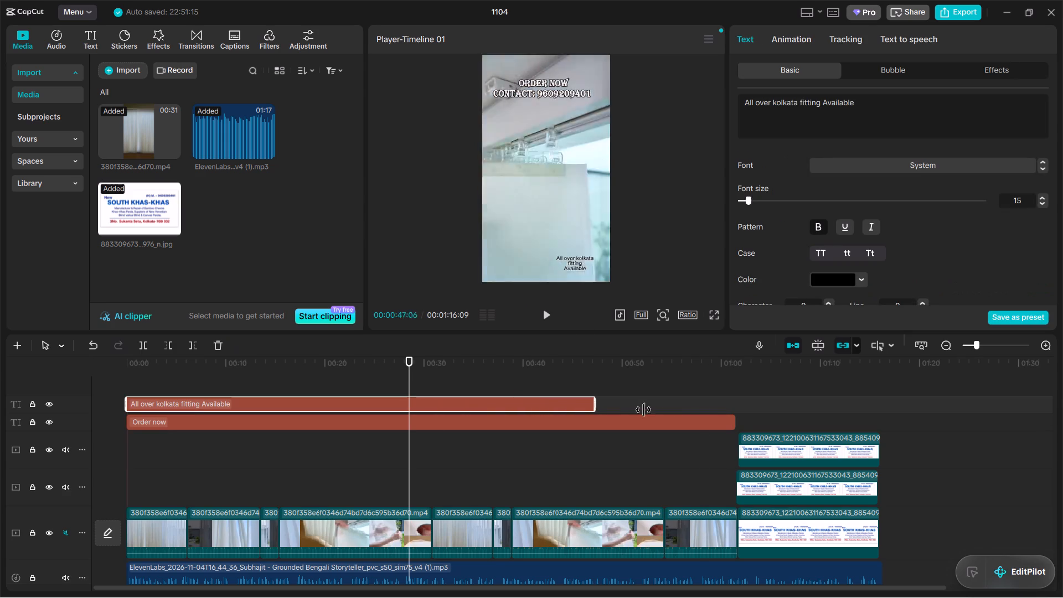
pyautogui.moveTo(643, 410); pyautogui.dragTo(731, 416)
# Play the opening curtain footage in full screen to check both text overlays.
pyautogui.moveTo(410, 377); pyautogui.dragTo(133, 385)
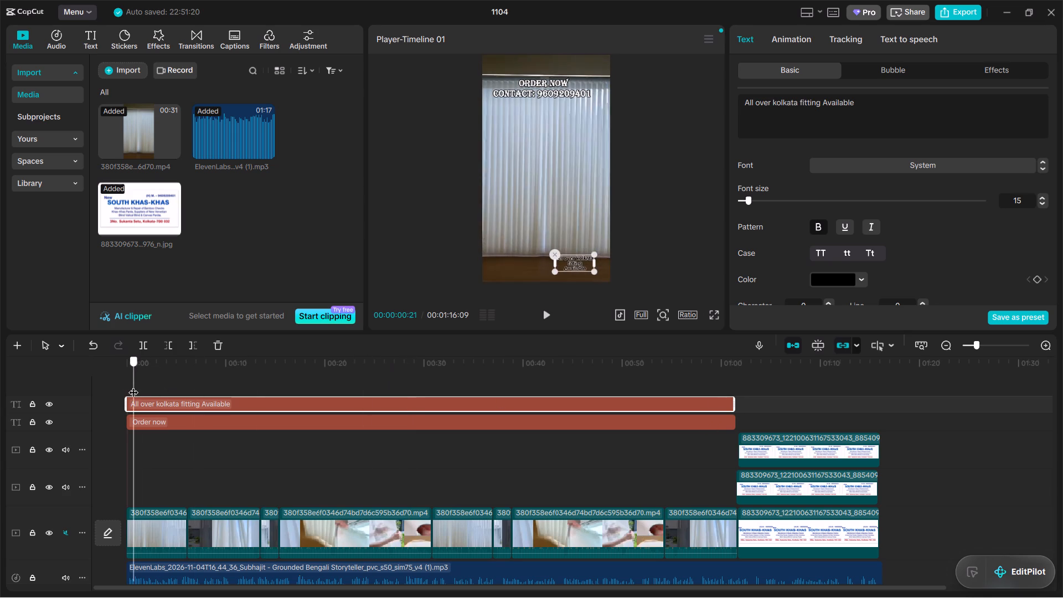
pyautogui.moveTo(133, 385); pyautogui.dragTo(125, 386)
pyautogui.click(148, 413)
pyautogui.moveTo(149, 420); pyautogui.dragTo(143, 420)
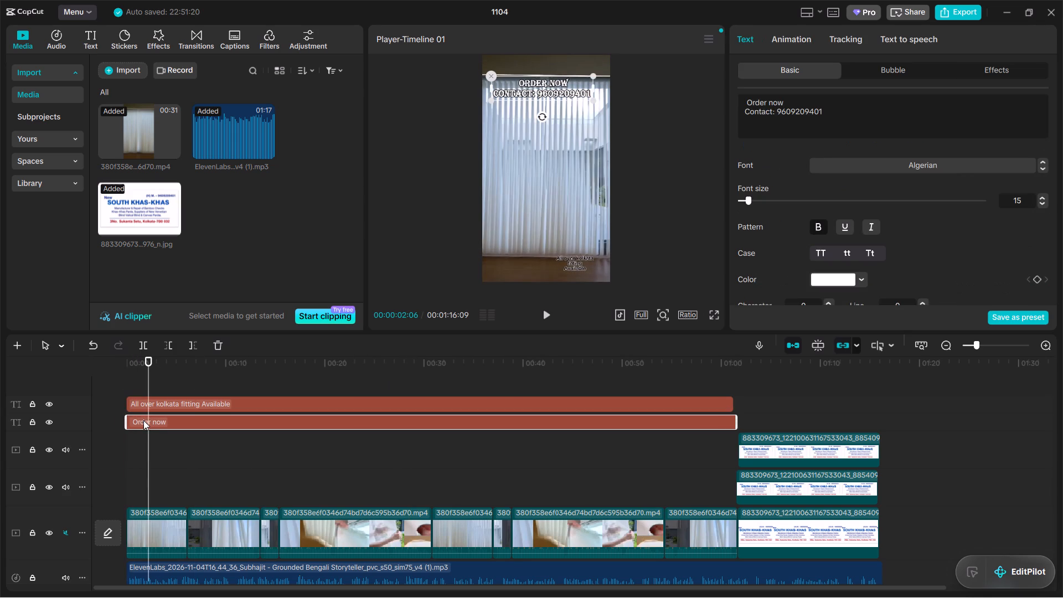
pyautogui.scroll(-3, 232, 472)
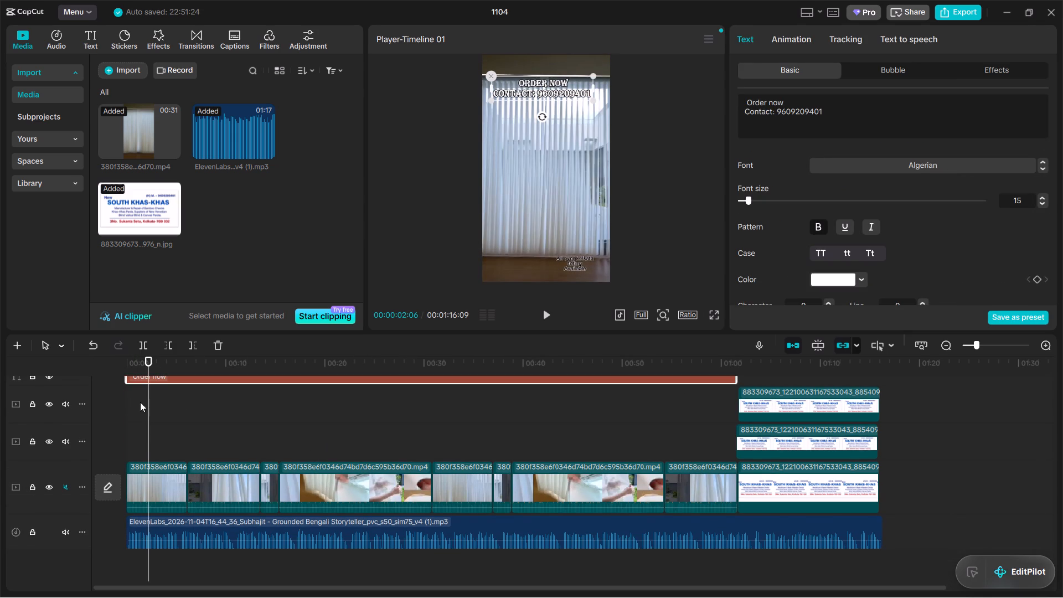
pyautogui.click(148, 406)
pyautogui.moveTo(138, 406); pyautogui.dragTo(114, 410)
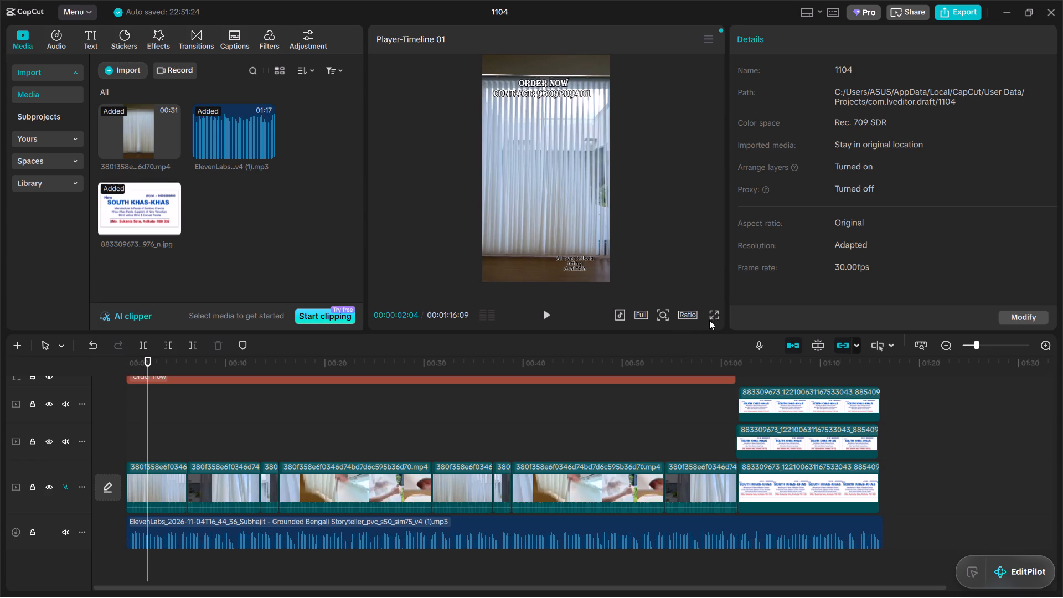
pyautogui.click(713, 312)
pyautogui.press('space')
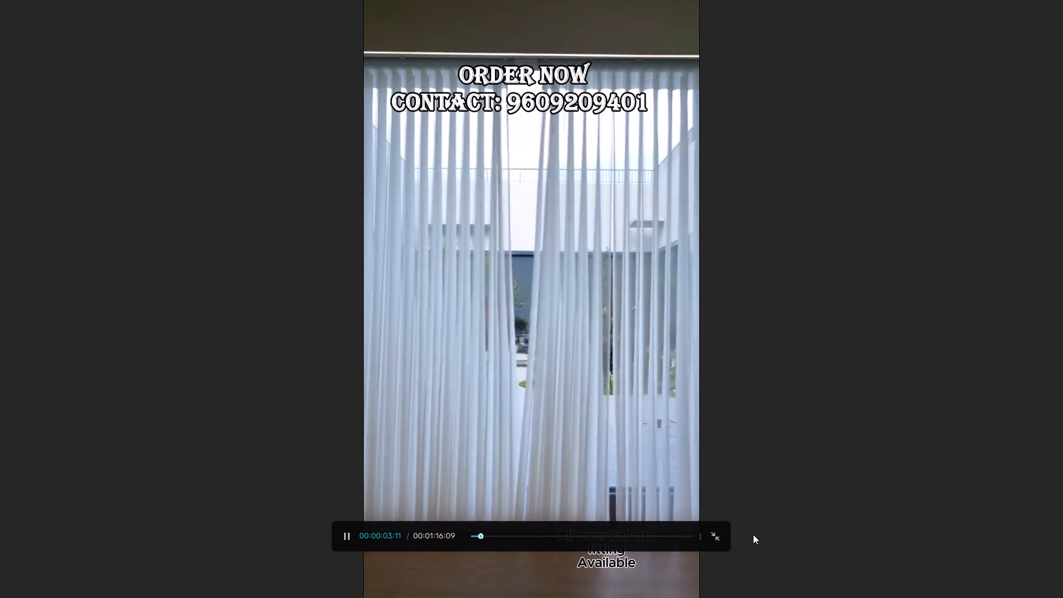
pyautogui.click(716, 535)
pyautogui.press('space')
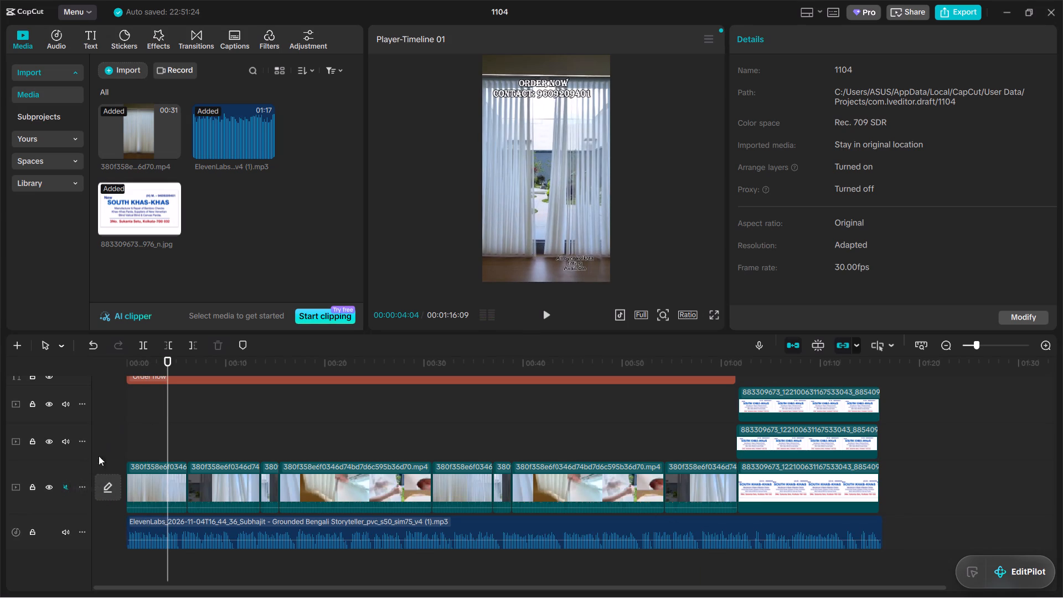
# Unmute the main video track containing the curtain clips.
pyautogui.click(70, 489)
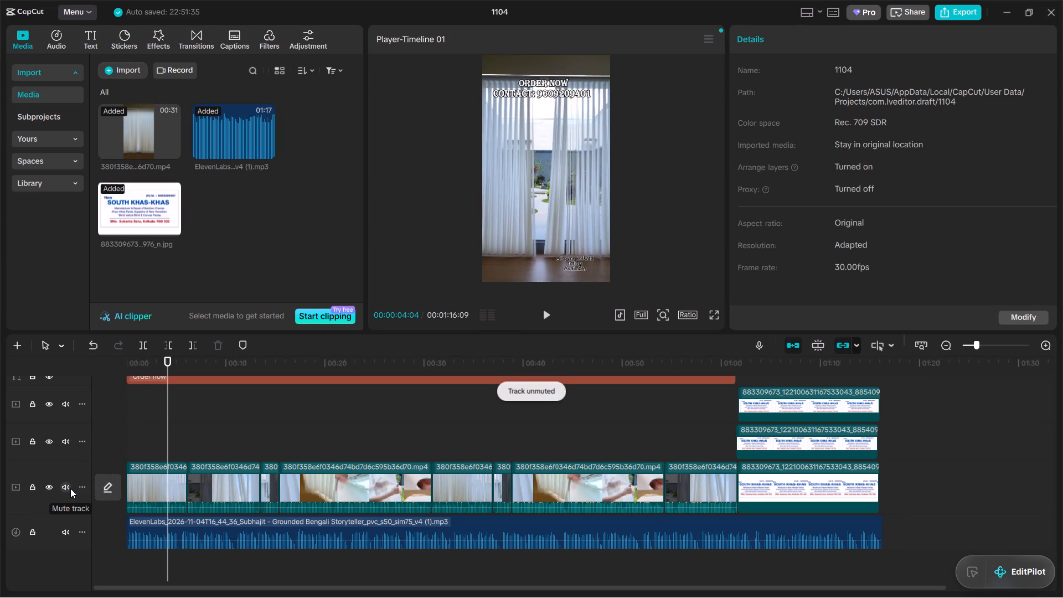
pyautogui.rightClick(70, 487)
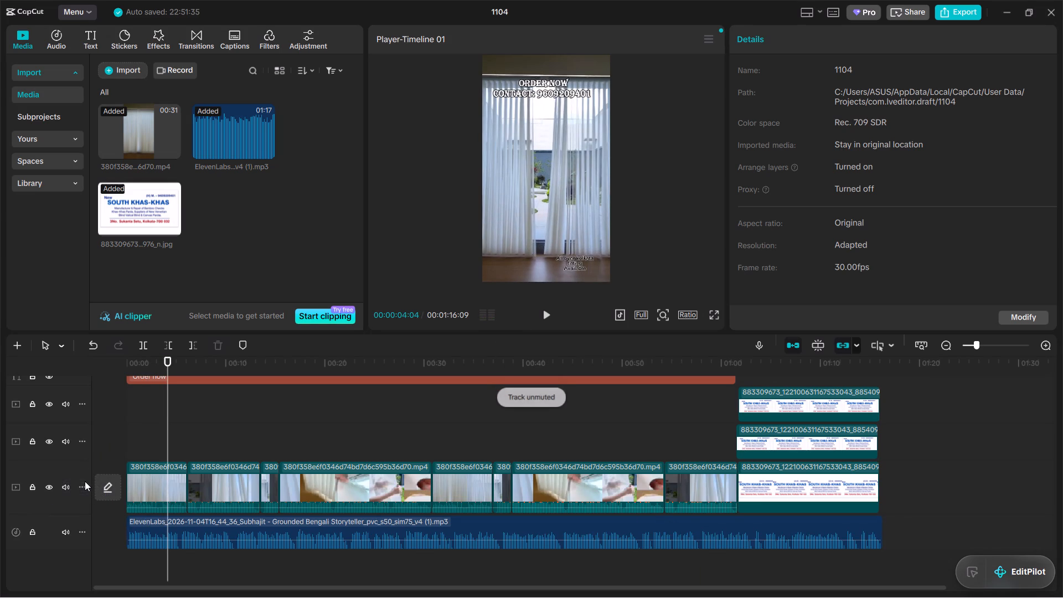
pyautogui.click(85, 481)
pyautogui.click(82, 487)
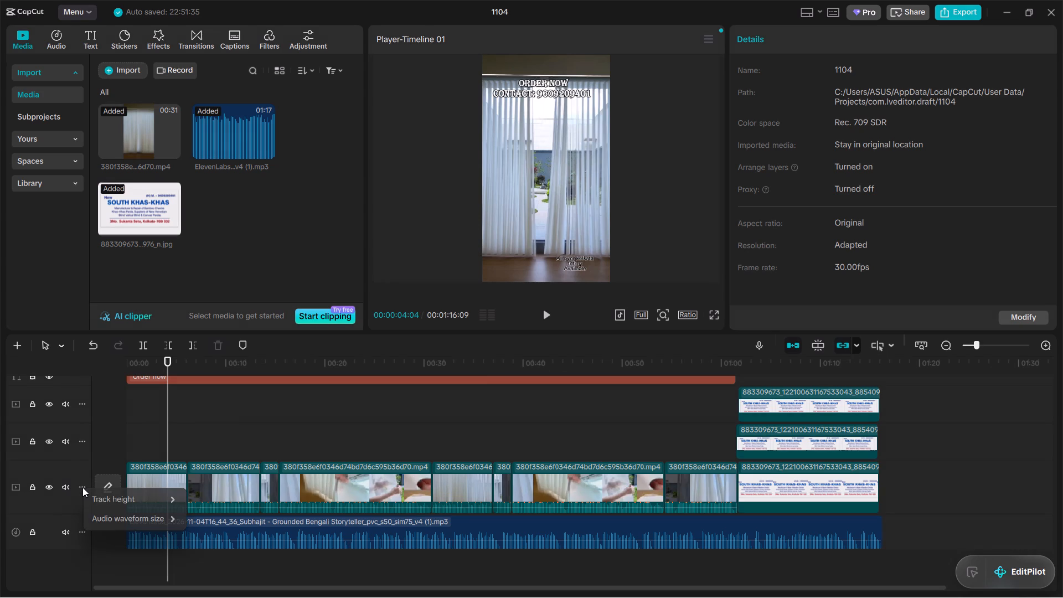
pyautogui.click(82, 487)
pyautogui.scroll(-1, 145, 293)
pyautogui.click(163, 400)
# Play the video from the beginning to check the main track's sound together with the voice-over.
pyautogui.moveTo(167, 406); pyautogui.dragTo(167, 407)
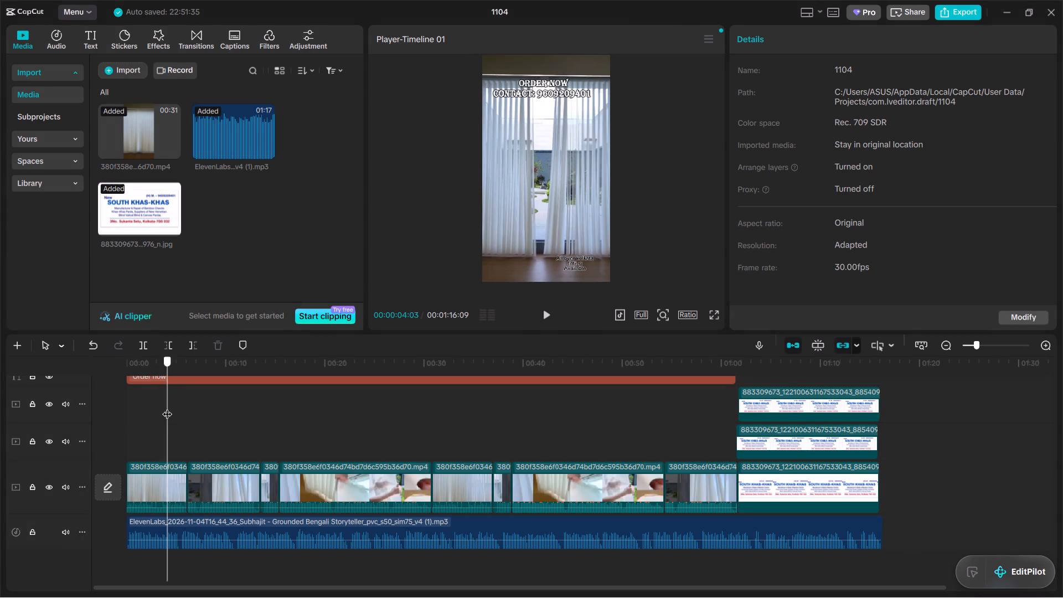
pyautogui.moveTo(167, 407); pyautogui.dragTo(122, 420)
pyautogui.click(122, 420)
pyautogui.click(543, 319)
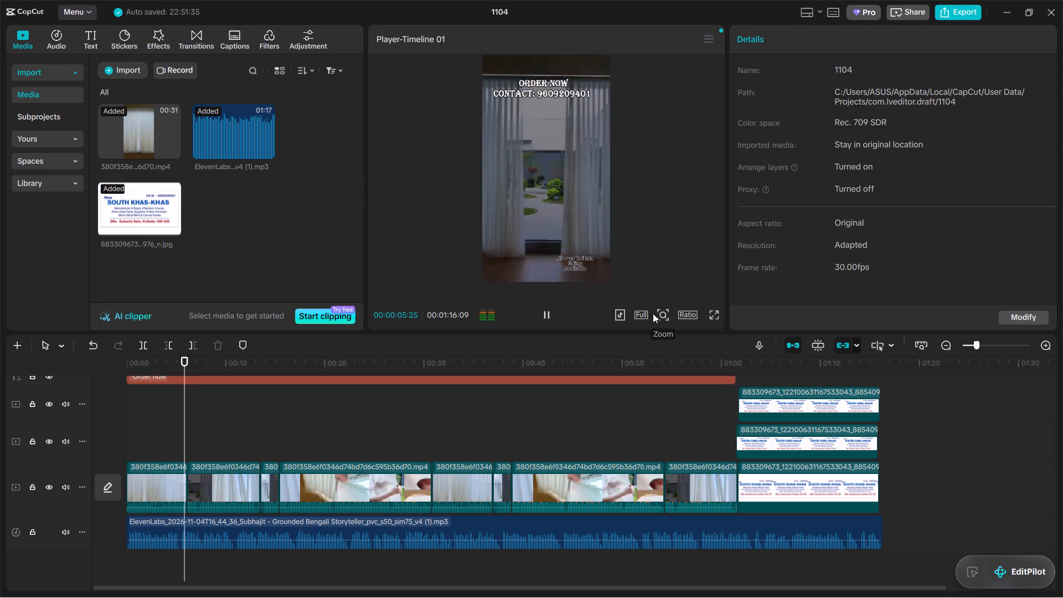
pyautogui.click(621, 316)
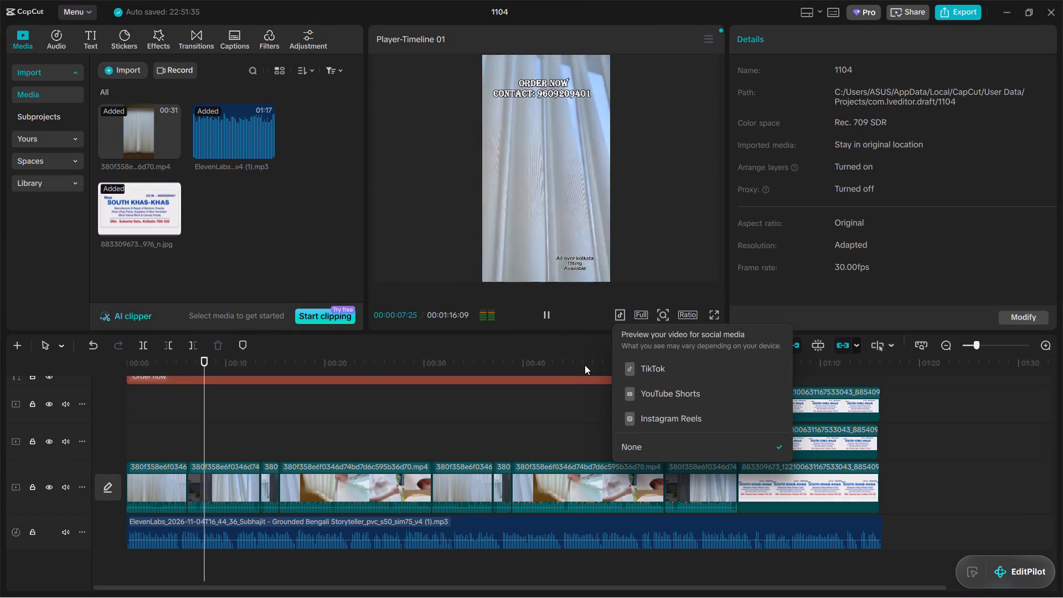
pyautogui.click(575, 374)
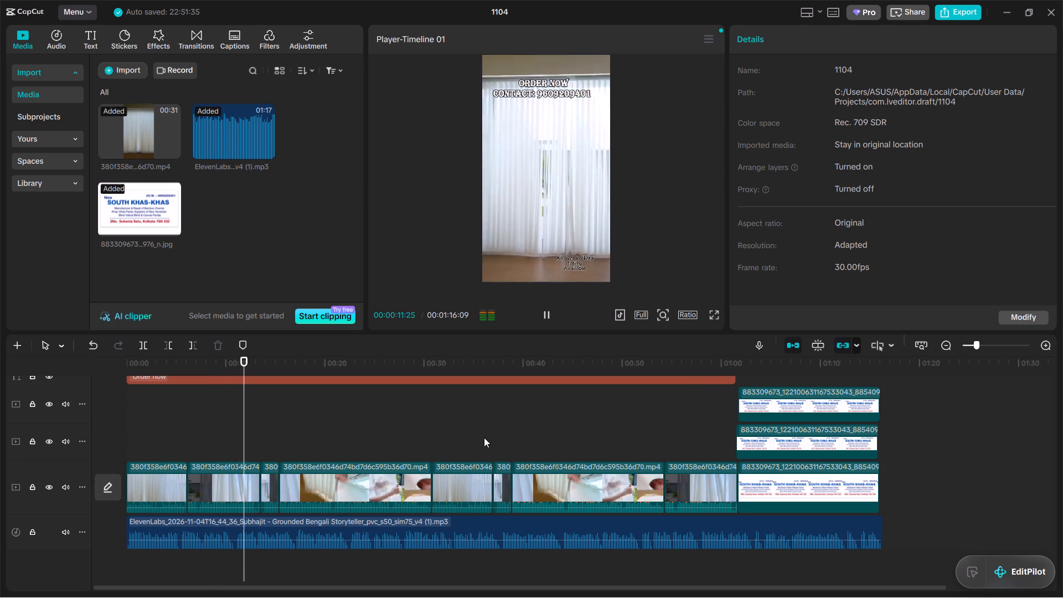
# Replay the opening seconds to compare the voice-over's loudness with the curtain clips' own sound.
pyautogui.press('space')
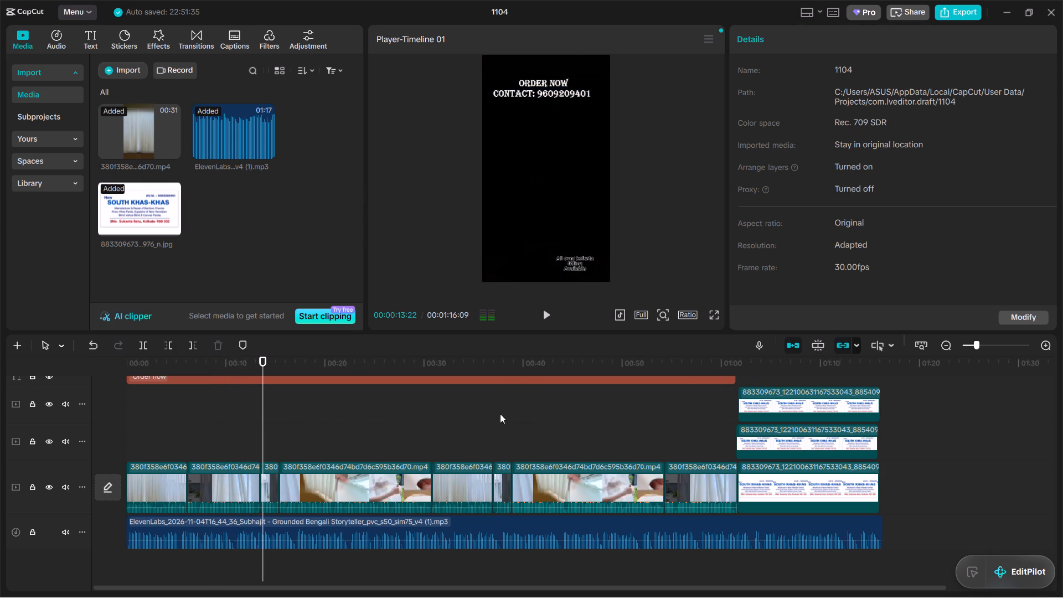
pyautogui.click(410, 534)
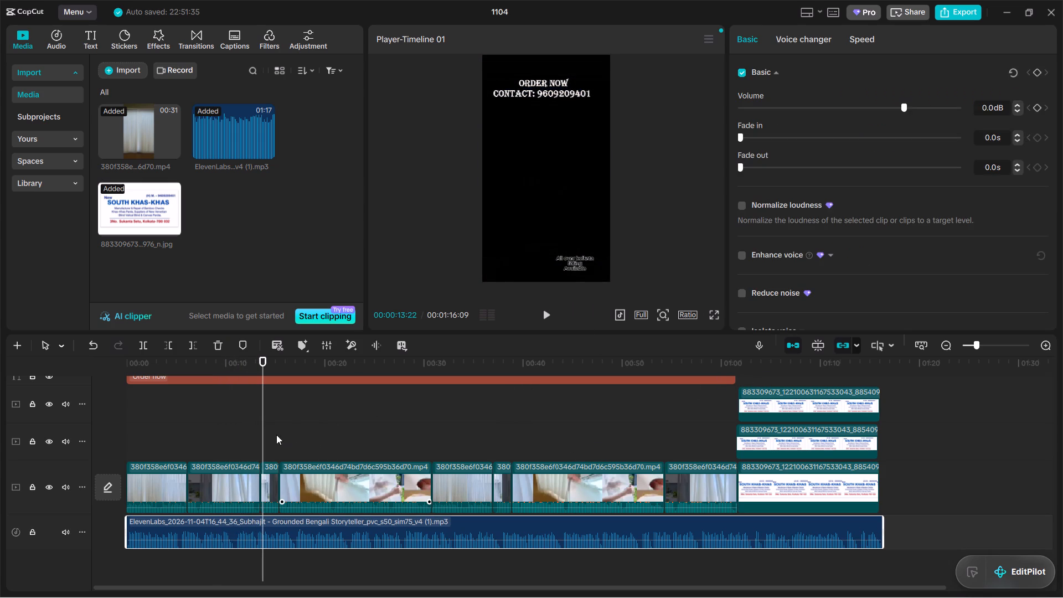
pyautogui.moveTo(261, 430); pyautogui.dragTo(140, 425)
pyautogui.click(140, 425)
pyautogui.press('space')
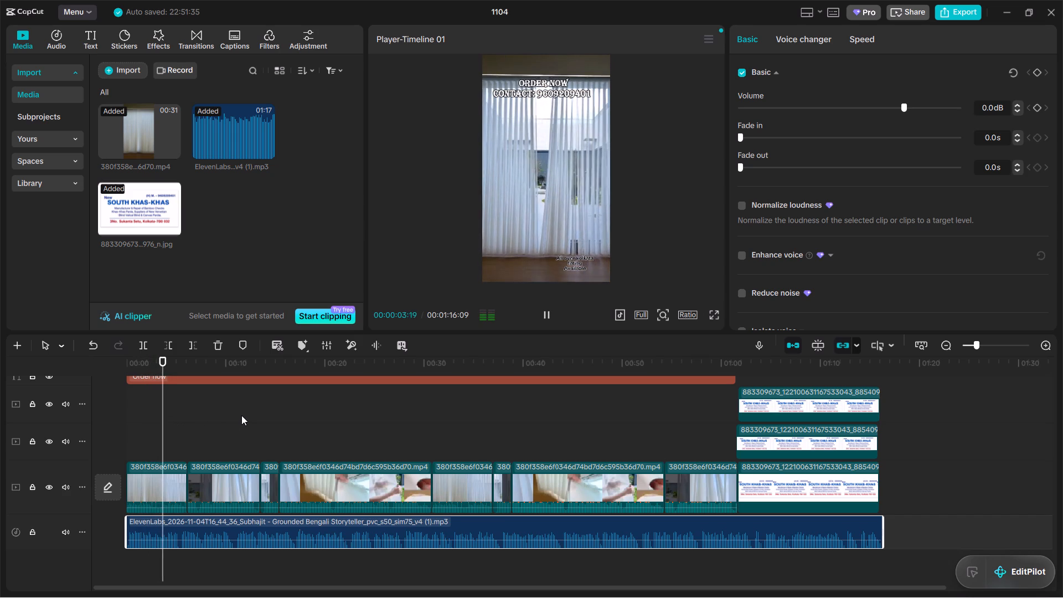
pyautogui.press('space')
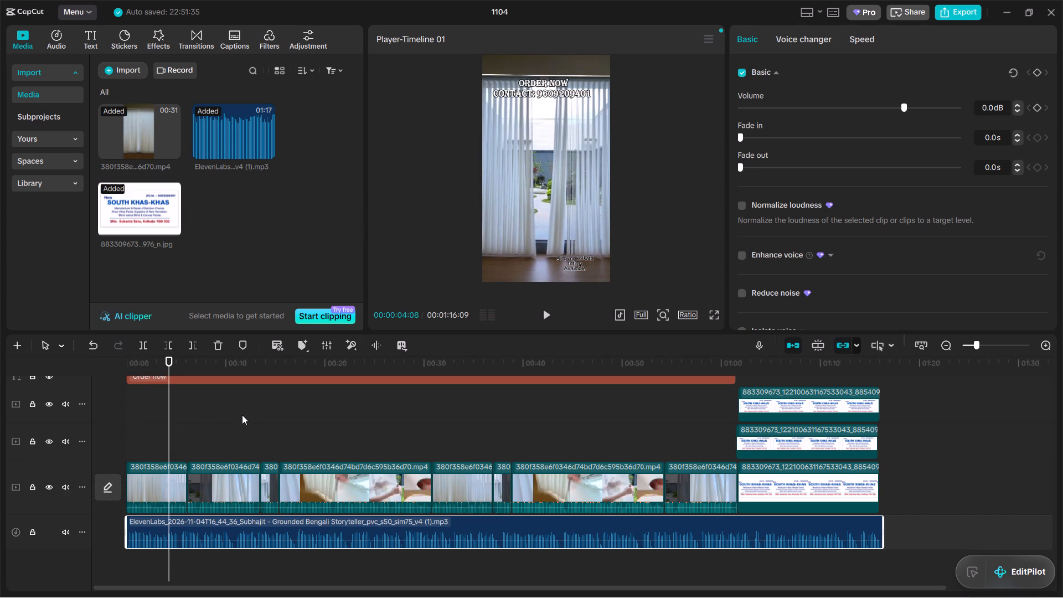
pyautogui.press('space')
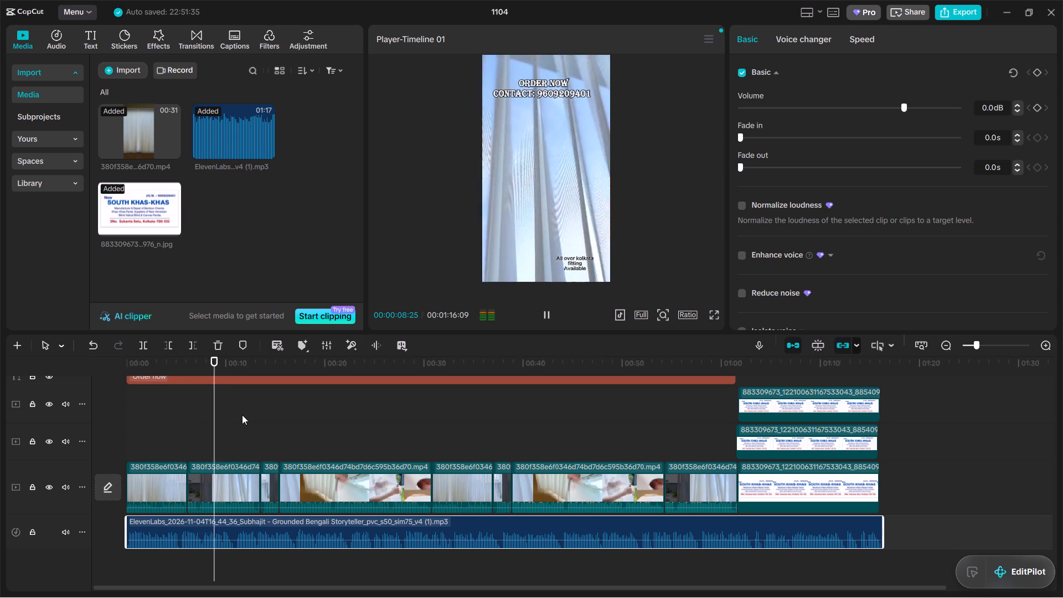
pyautogui.click(176, 494)
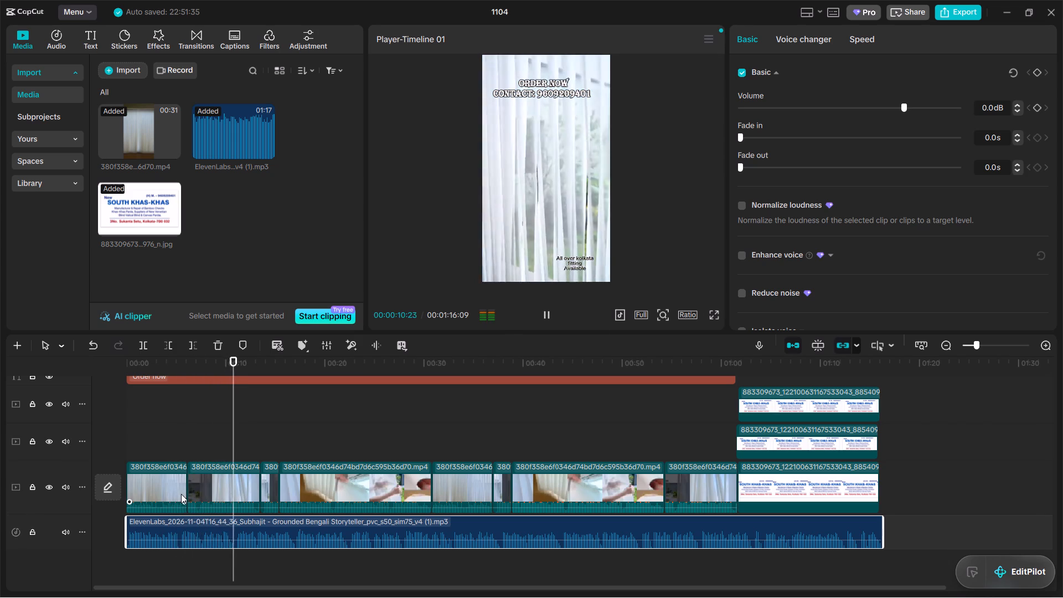
pyautogui.click(213, 488)
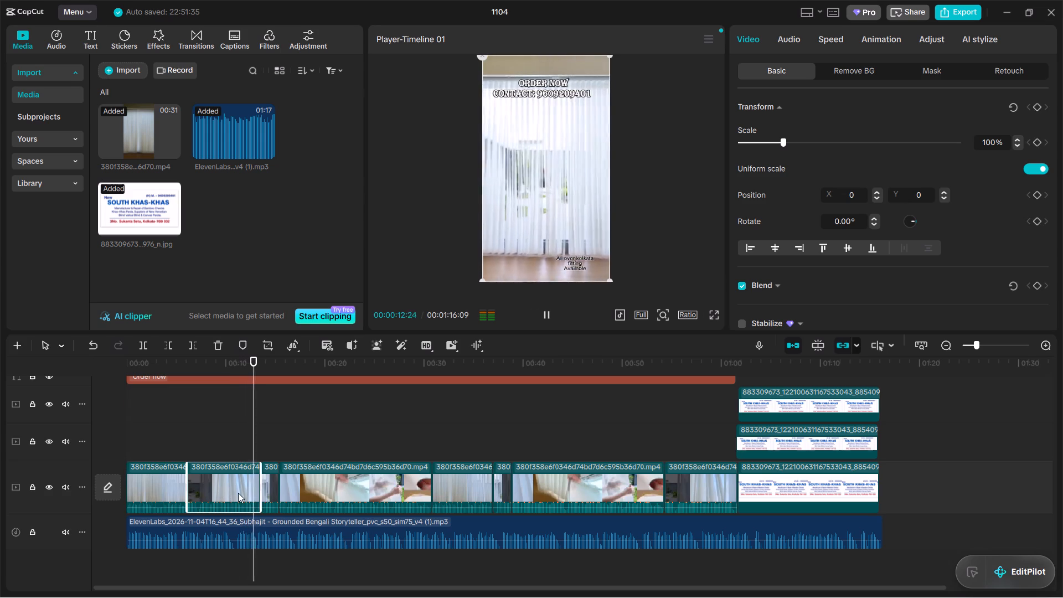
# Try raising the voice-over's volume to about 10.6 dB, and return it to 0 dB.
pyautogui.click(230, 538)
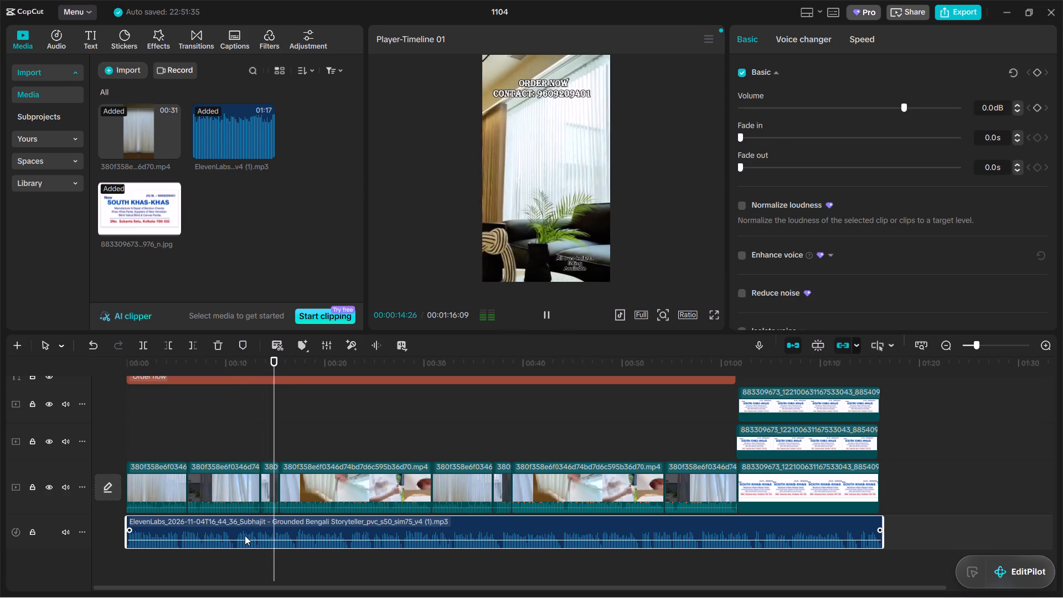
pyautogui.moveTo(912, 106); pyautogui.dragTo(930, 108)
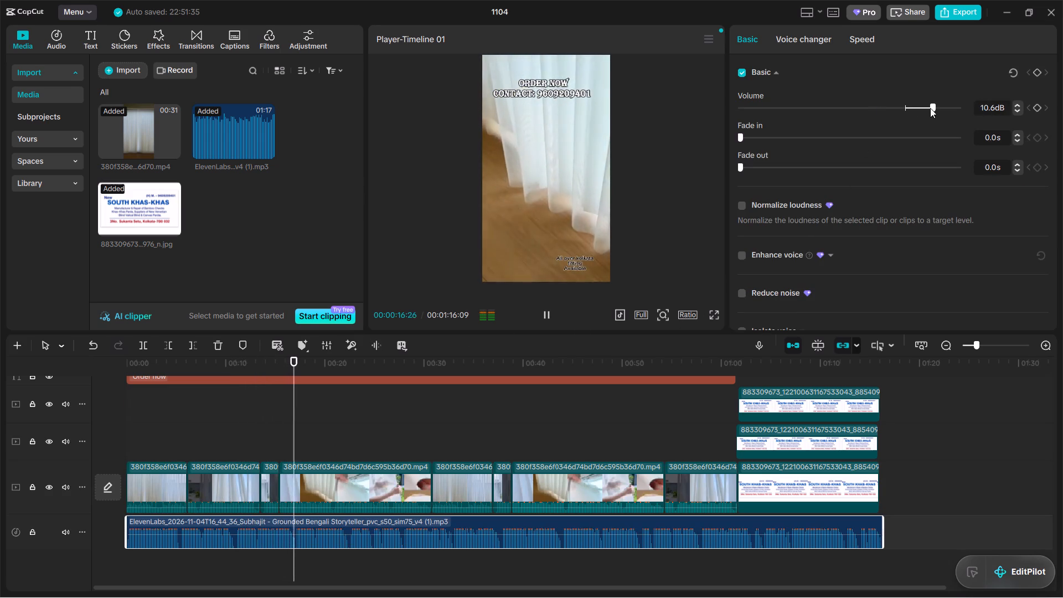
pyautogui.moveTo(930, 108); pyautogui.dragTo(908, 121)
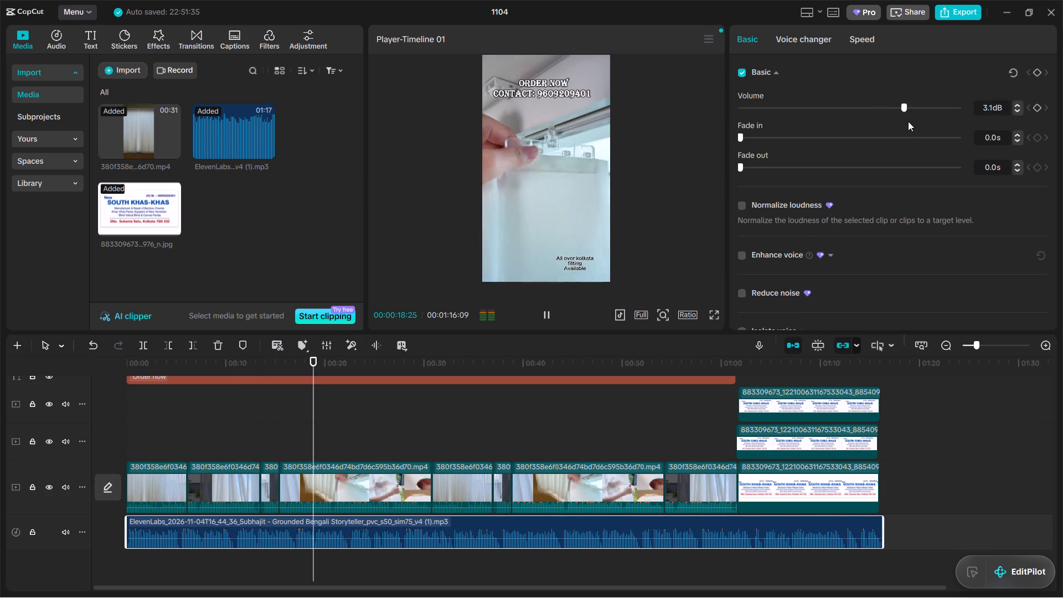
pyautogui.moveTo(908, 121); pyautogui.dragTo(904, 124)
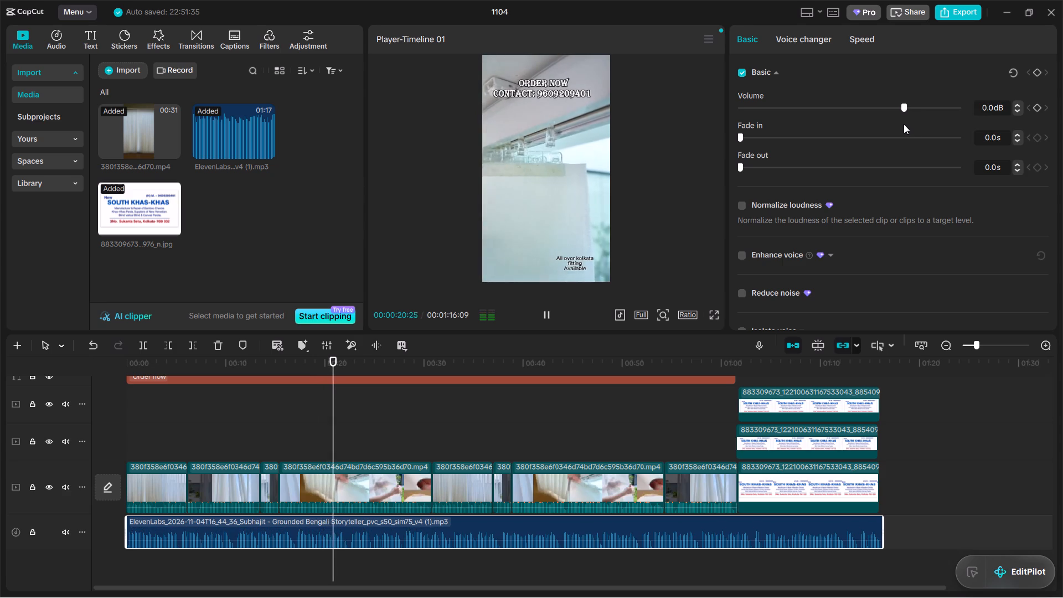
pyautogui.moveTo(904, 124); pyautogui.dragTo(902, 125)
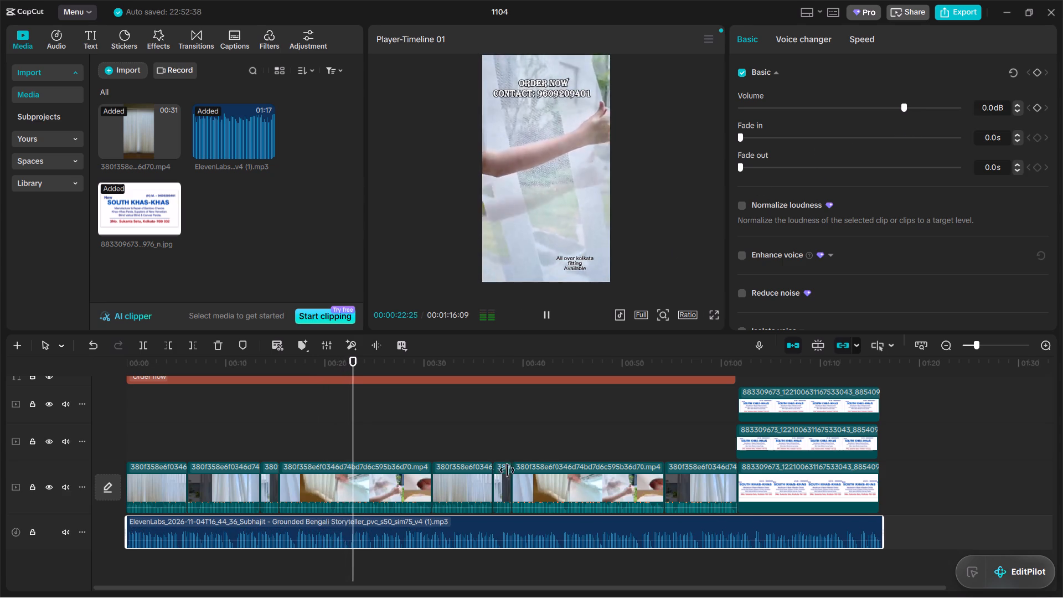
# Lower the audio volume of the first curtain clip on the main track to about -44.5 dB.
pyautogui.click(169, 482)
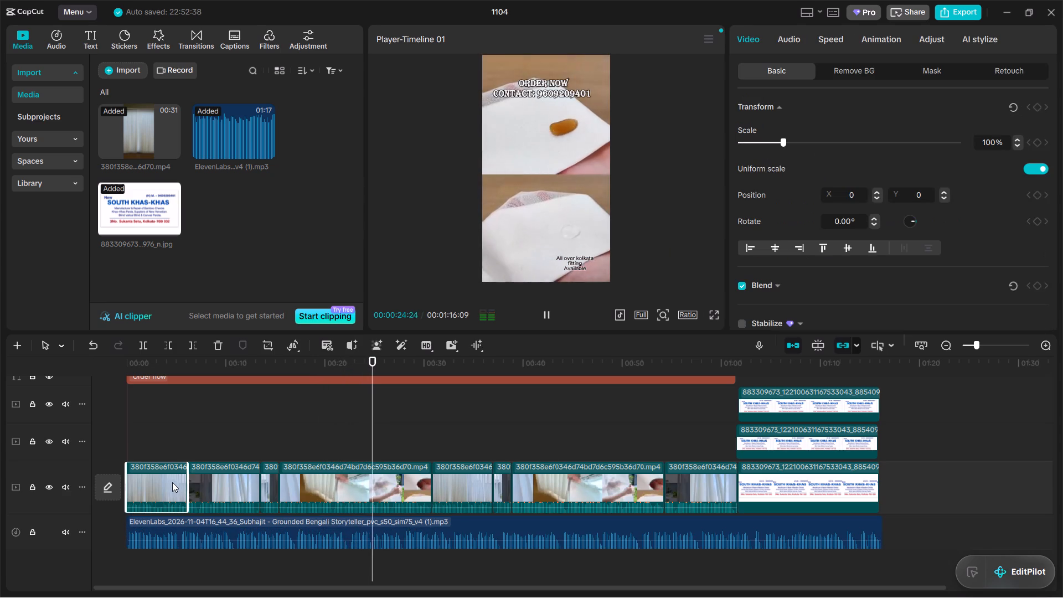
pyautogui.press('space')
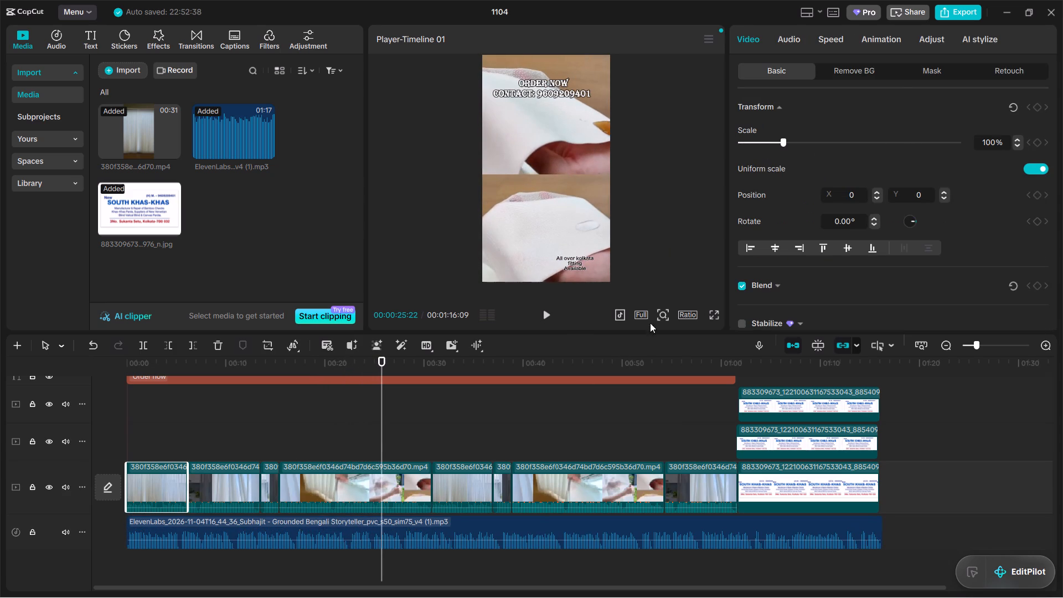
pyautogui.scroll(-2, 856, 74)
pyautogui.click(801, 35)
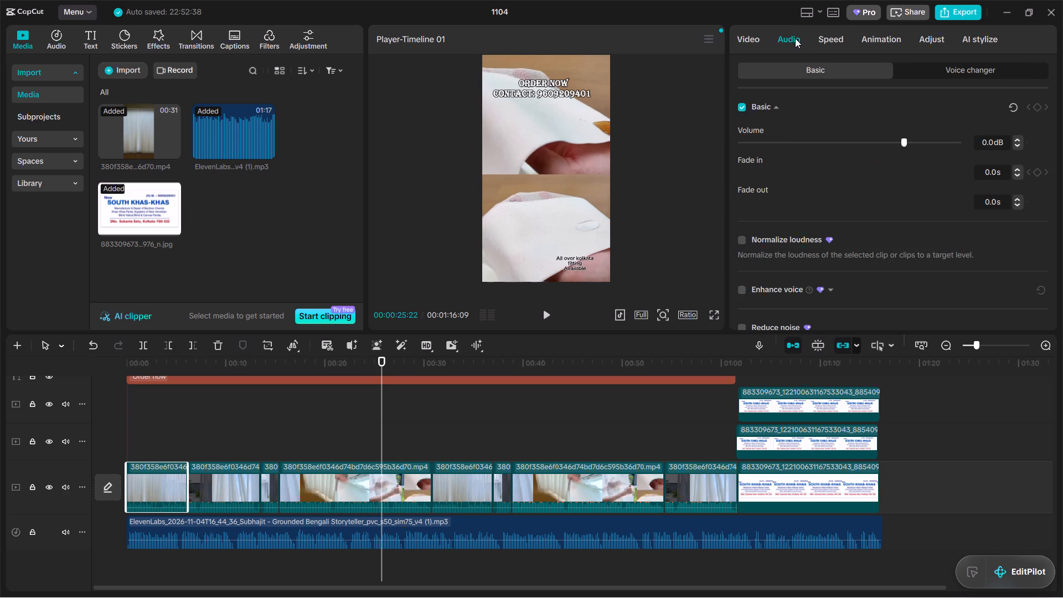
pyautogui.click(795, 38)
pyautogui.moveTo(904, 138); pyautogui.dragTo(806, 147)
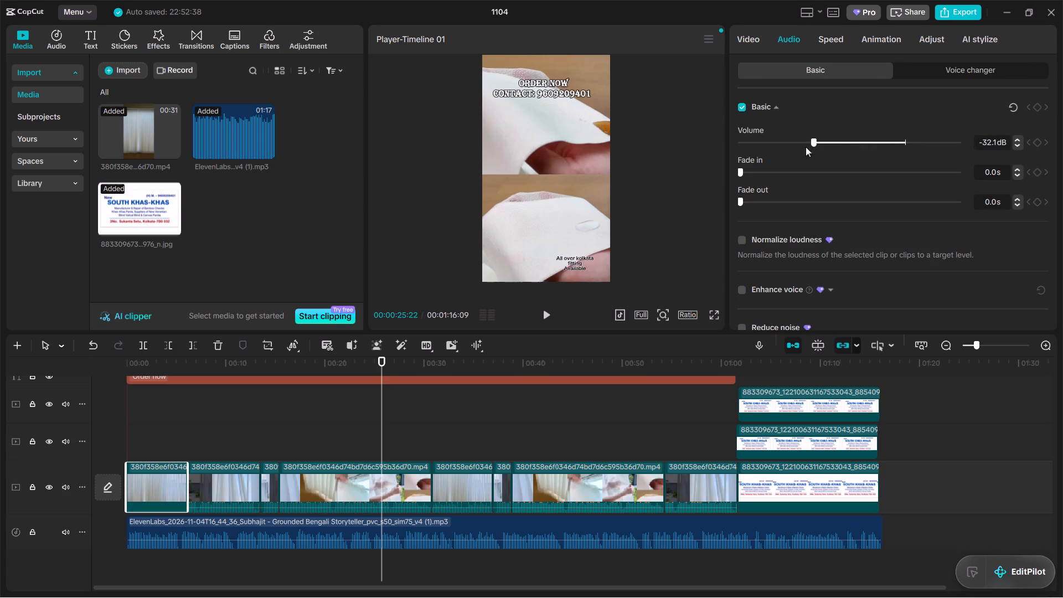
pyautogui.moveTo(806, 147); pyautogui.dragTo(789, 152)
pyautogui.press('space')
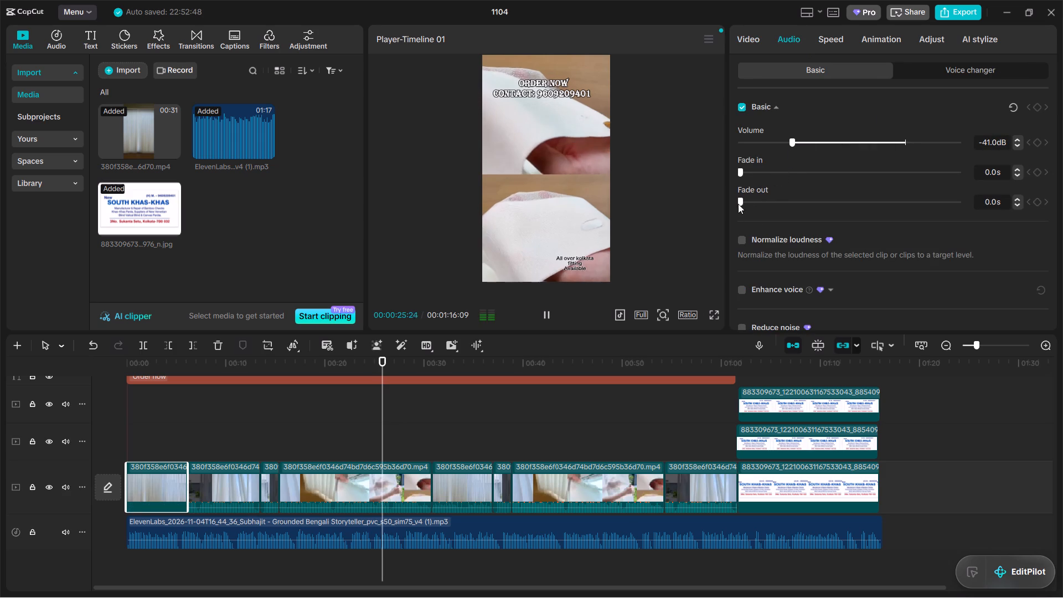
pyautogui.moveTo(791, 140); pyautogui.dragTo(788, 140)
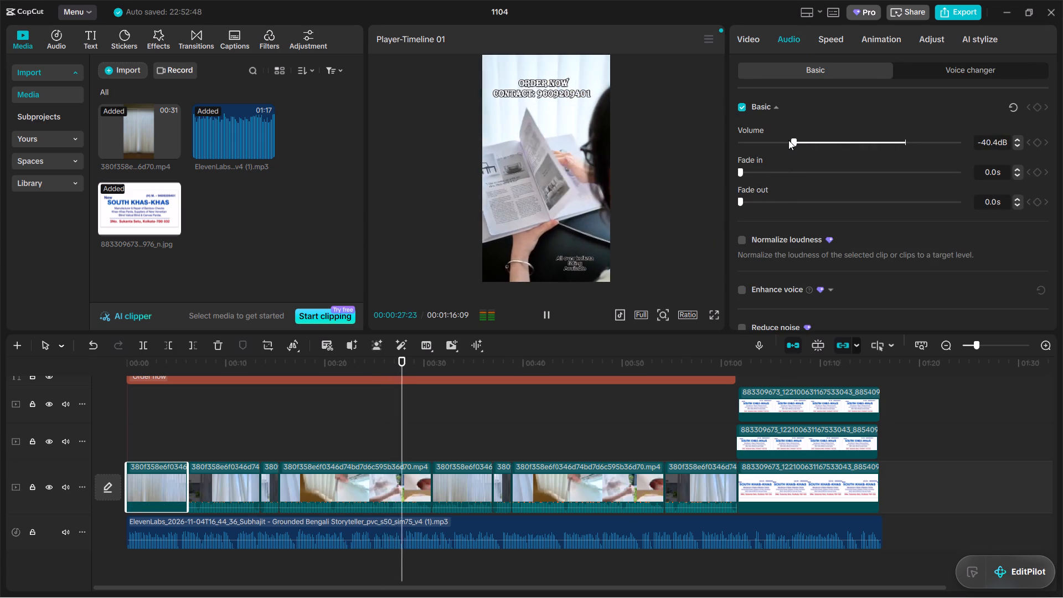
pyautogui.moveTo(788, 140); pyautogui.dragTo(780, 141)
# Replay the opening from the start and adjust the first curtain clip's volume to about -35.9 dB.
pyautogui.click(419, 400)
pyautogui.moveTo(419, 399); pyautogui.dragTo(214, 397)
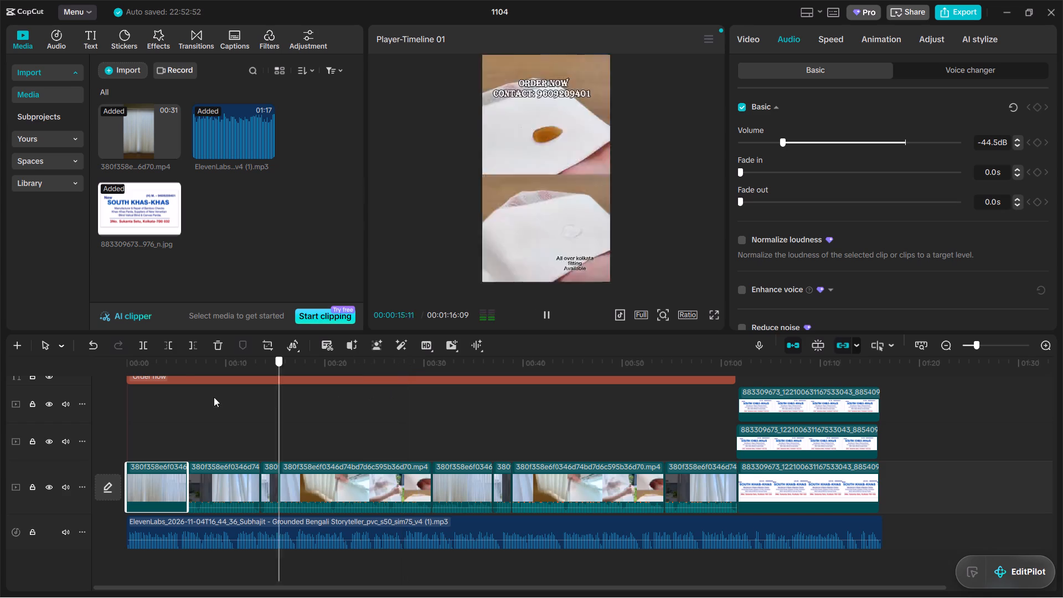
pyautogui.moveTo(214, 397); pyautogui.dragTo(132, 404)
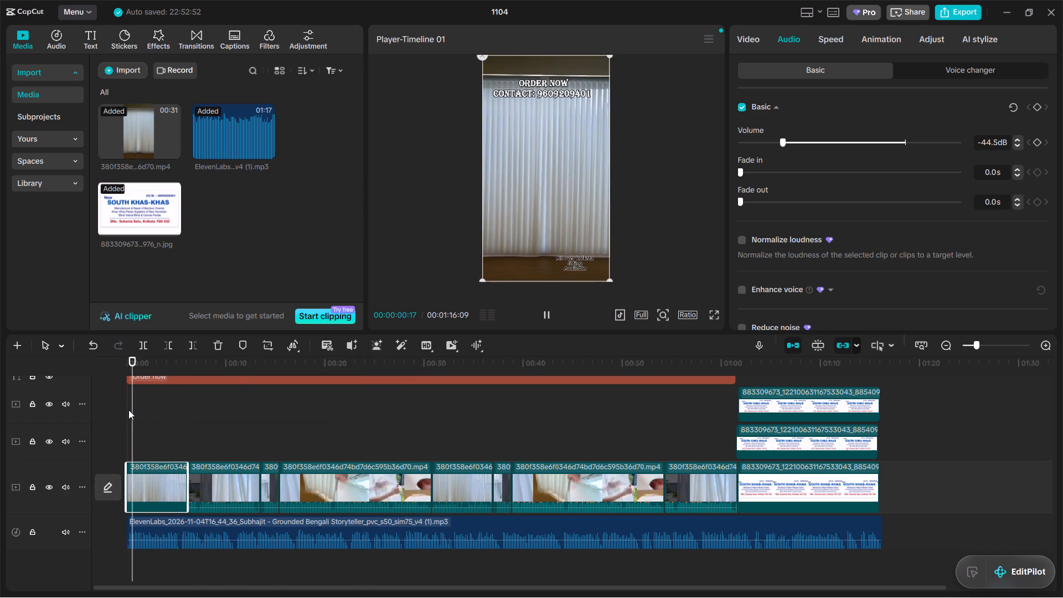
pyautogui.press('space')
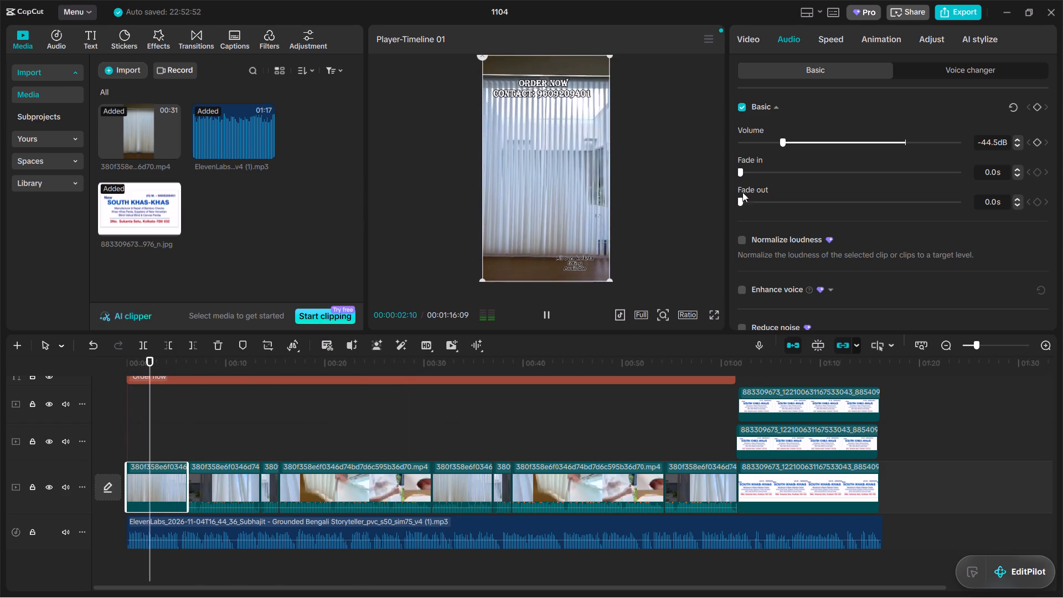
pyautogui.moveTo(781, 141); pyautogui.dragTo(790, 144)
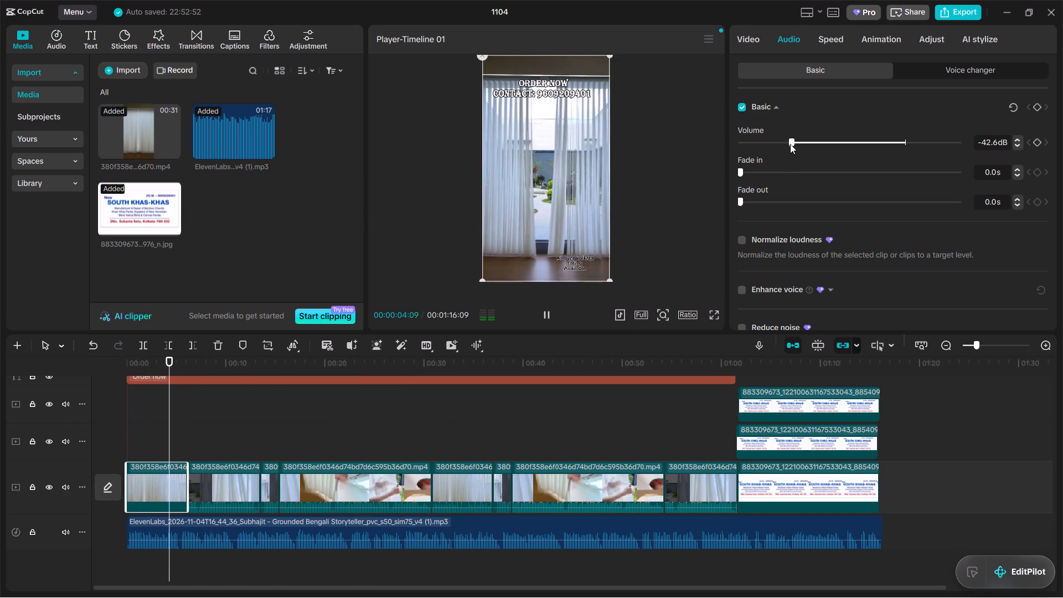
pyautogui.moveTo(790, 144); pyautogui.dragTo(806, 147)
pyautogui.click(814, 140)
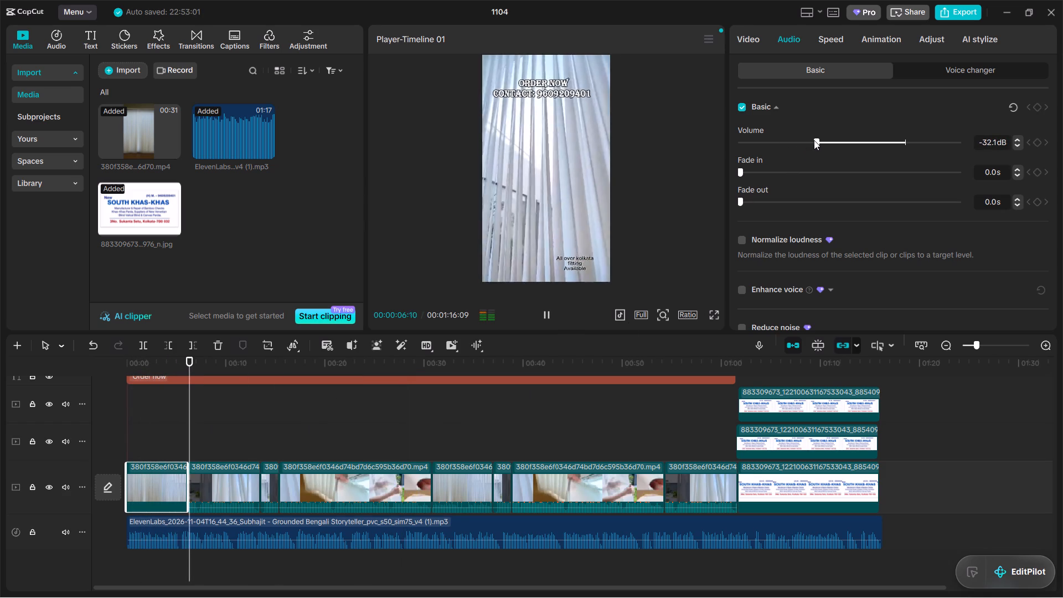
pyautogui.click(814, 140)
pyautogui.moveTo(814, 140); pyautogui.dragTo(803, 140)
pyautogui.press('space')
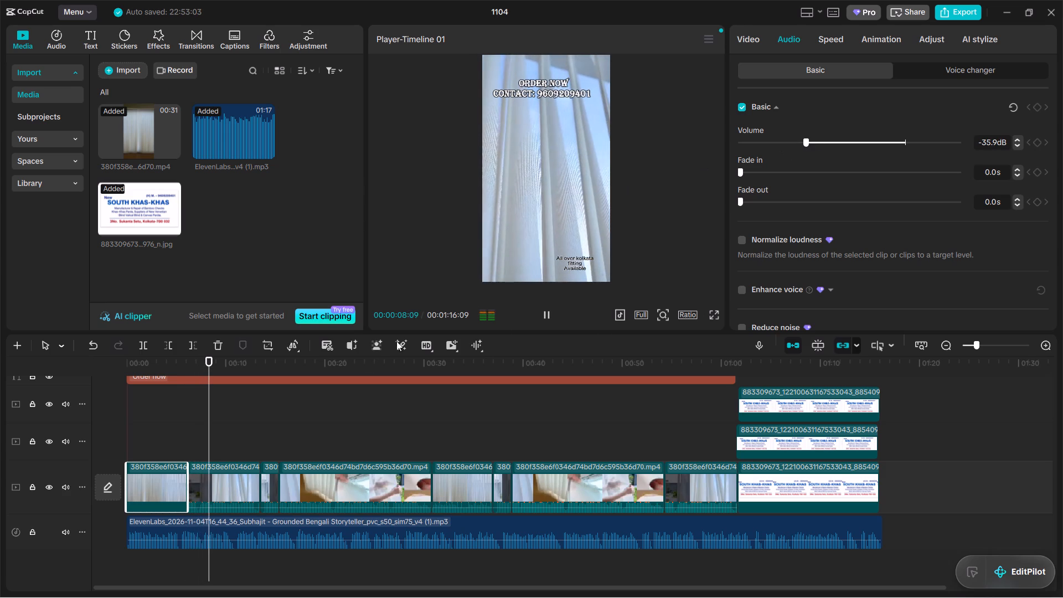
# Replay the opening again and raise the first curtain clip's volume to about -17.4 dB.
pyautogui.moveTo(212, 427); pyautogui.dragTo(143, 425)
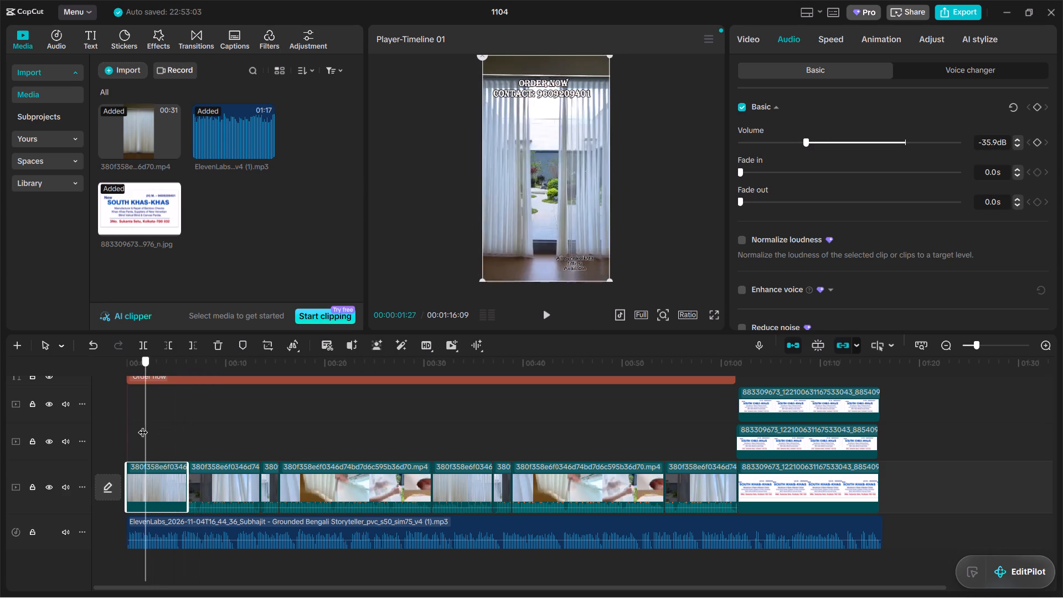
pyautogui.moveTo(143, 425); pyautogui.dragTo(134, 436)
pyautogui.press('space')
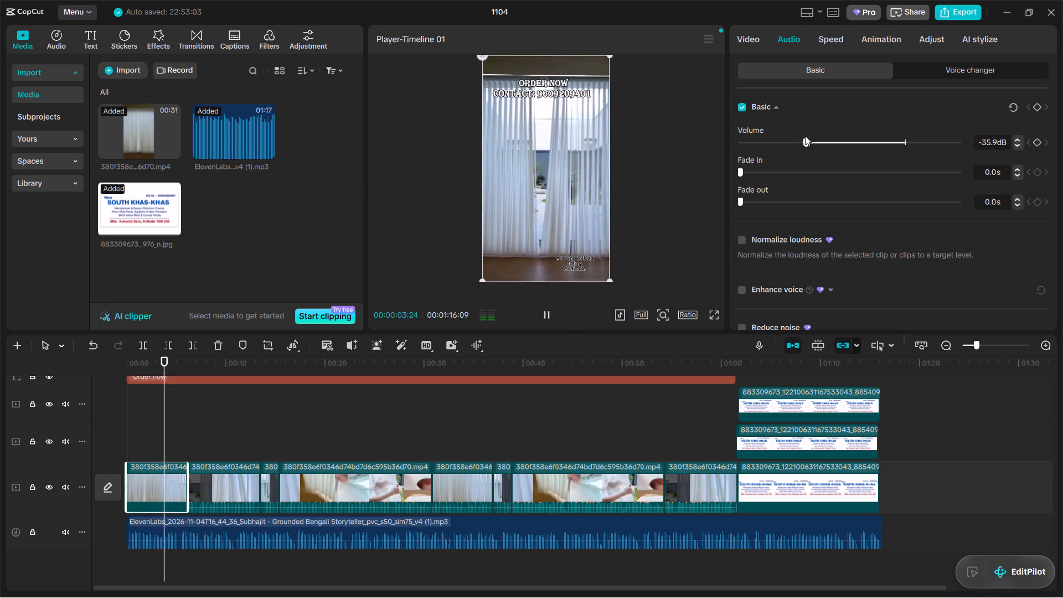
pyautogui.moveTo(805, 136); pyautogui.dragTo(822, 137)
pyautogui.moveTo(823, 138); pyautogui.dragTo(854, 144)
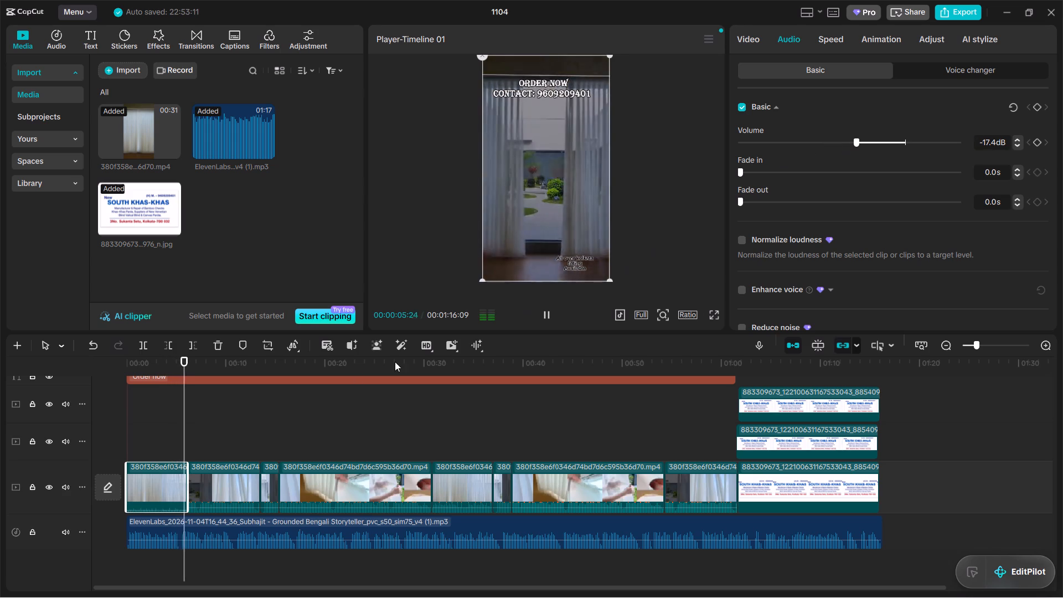
# Listen to the opening from the start and set the first curtain clip's volume to about -10.1 dB.
pyautogui.moveTo(193, 410); pyautogui.dragTo(130, 429)
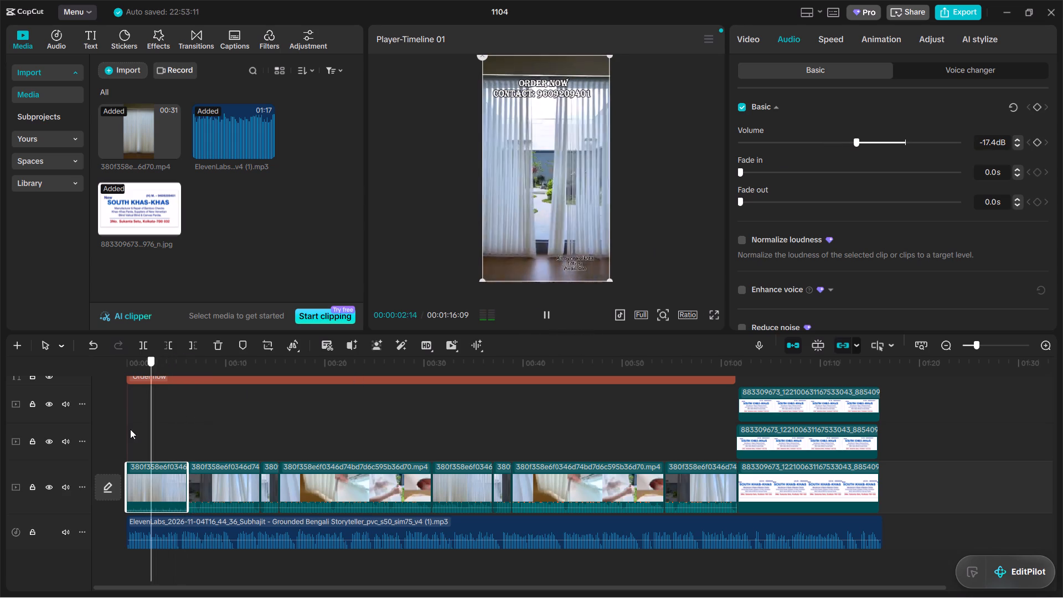
pyautogui.moveTo(130, 429); pyautogui.dragTo(119, 431)
pyautogui.press('space')
pyautogui.press('space')
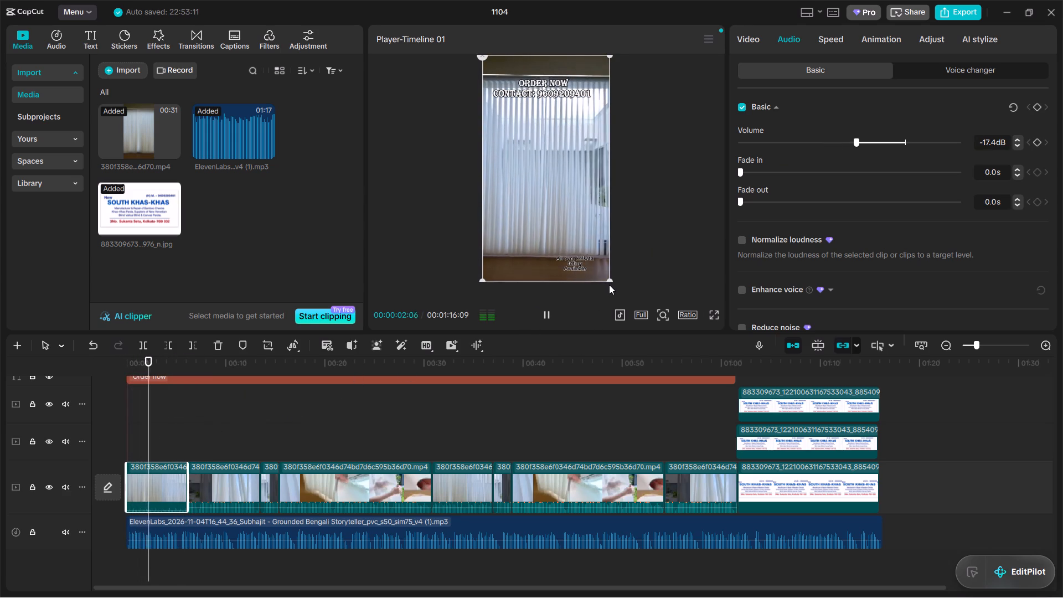
pyautogui.moveTo(855, 140); pyautogui.dragTo(876, 142)
pyautogui.moveTo(879, 142); pyautogui.dragTo(874, 142)
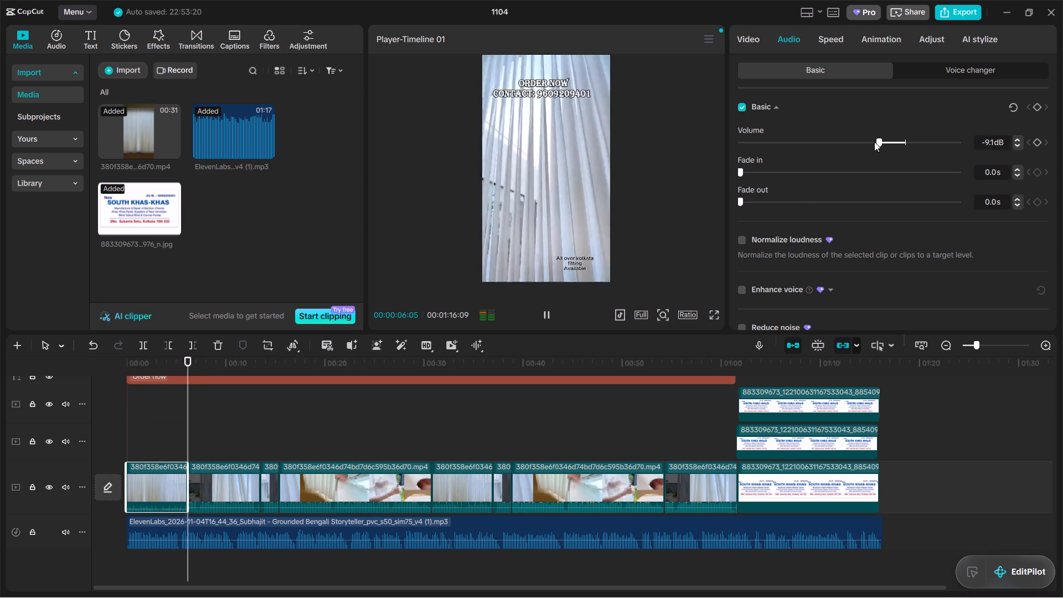
pyautogui.moveTo(874, 142); pyautogui.dragTo(874, 142)
pyautogui.press('space')
# Play from the beginning through the first cut to check the first clip's sound against the voice-over.
pyautogui.click(208, 503)
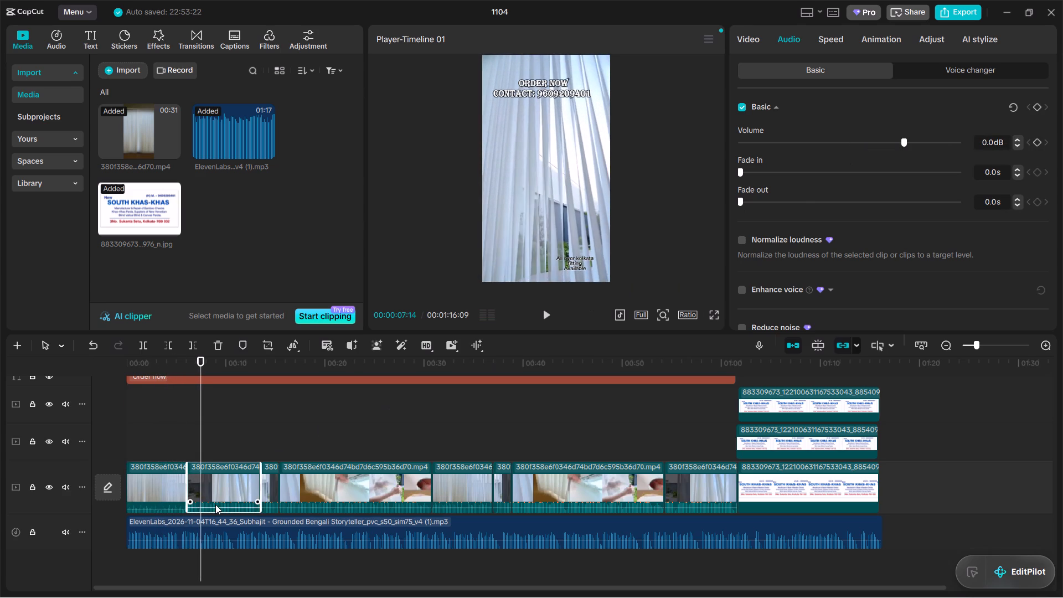
pyautogui.click(157, 478)
pyautogui.moveTo(203, 437); pyautogui.dragTo(95, 434)
pyautogui.press('space')
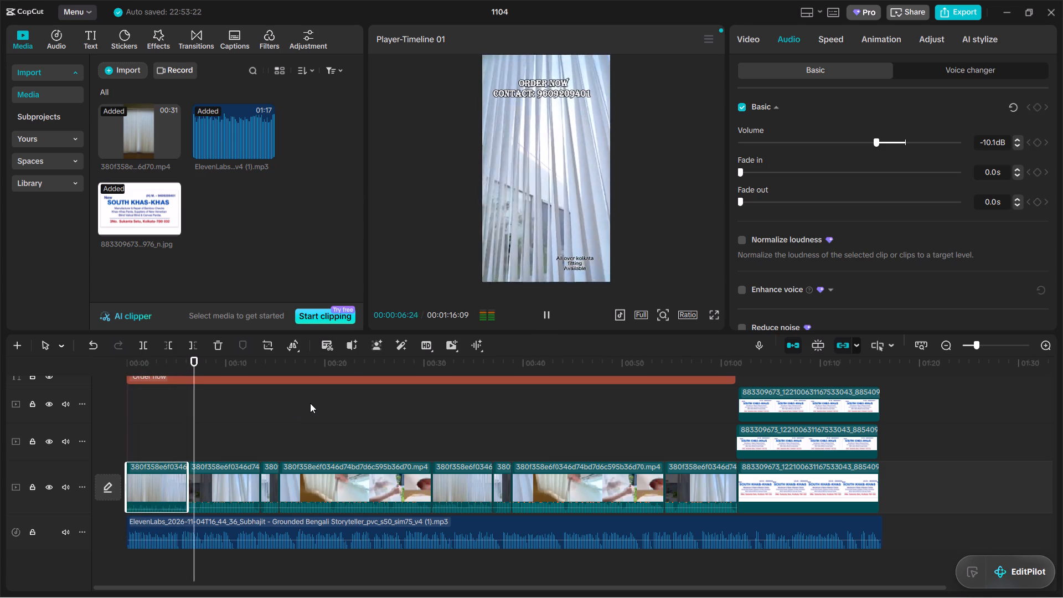
# Pause playback and lower the second curtain clip's volume to -10.1 dB, matching the first clip.
pyautogui.click(230, 491)
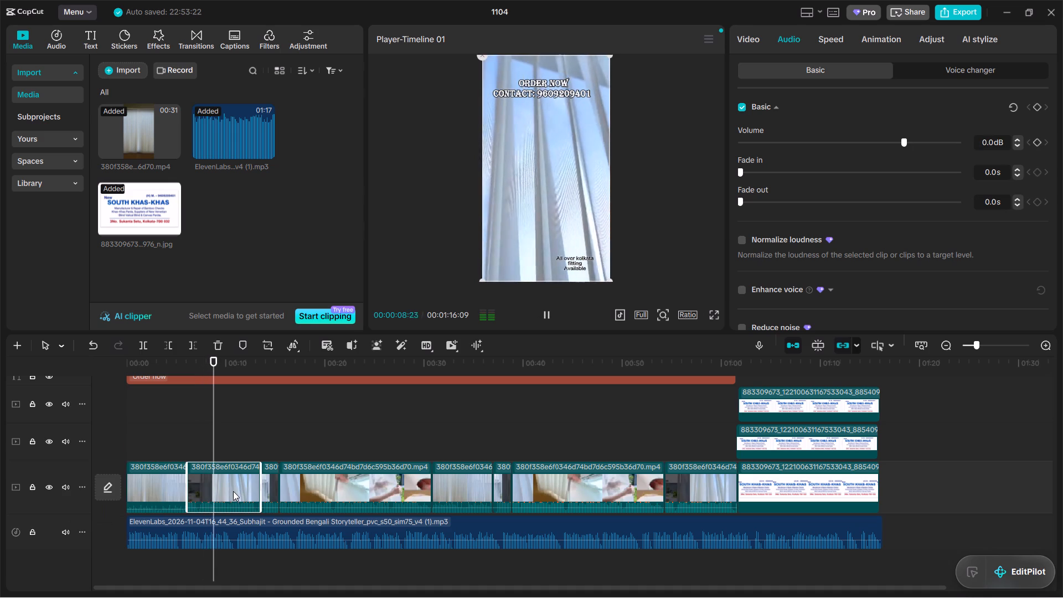
pyautogui.click(149, 491)
pyautogui.press('space')
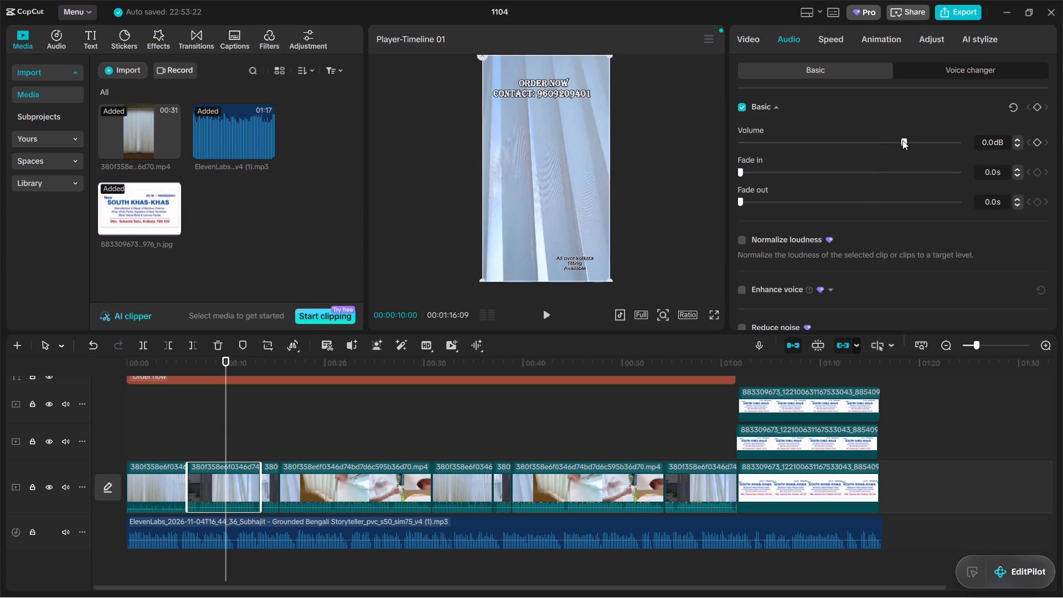
pyautogui.moveTo(902, 140); pyautogui.dragTo(873, 146)
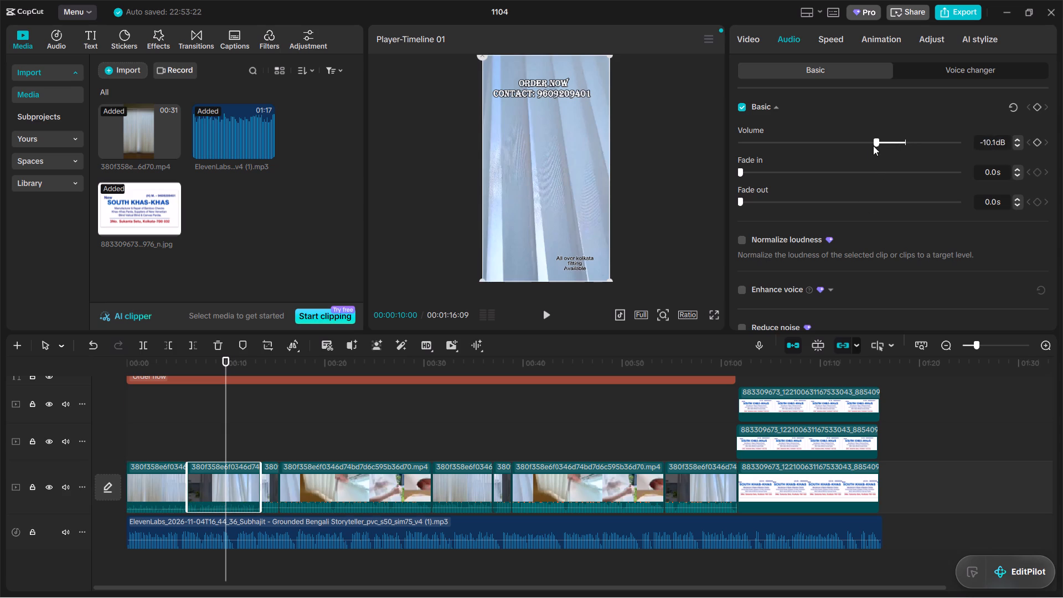
pyautogui.moveTo(873, 146); pyautogui.dragTo(872, 150)
pyautogui.click(1016, 145)
pyautogui.doubleClick(1016, 145)
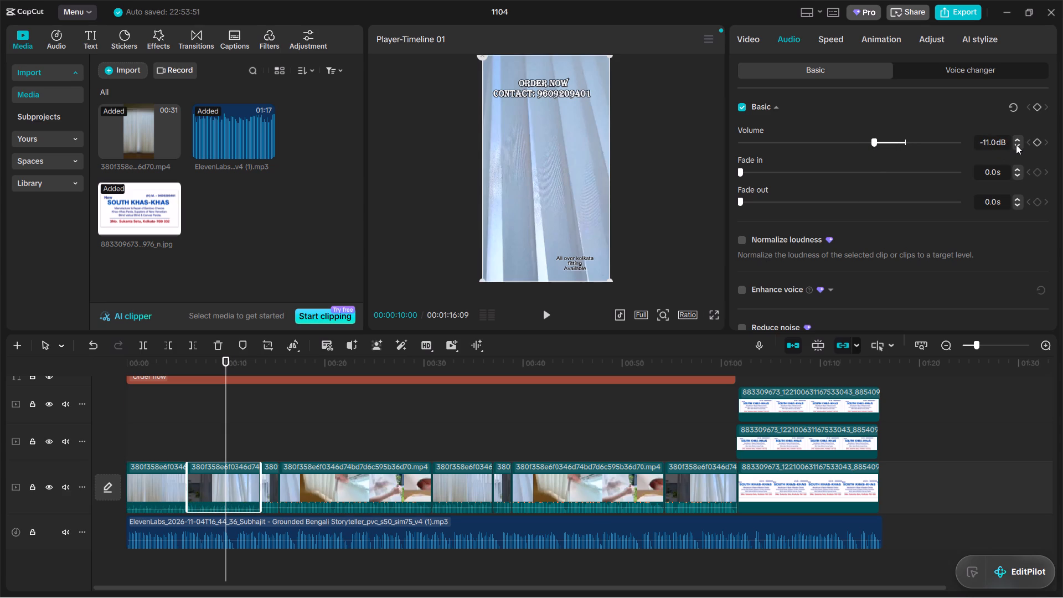
pyautogui.click(1021, 137)
pyautogui.tripleClick(1021, 137)
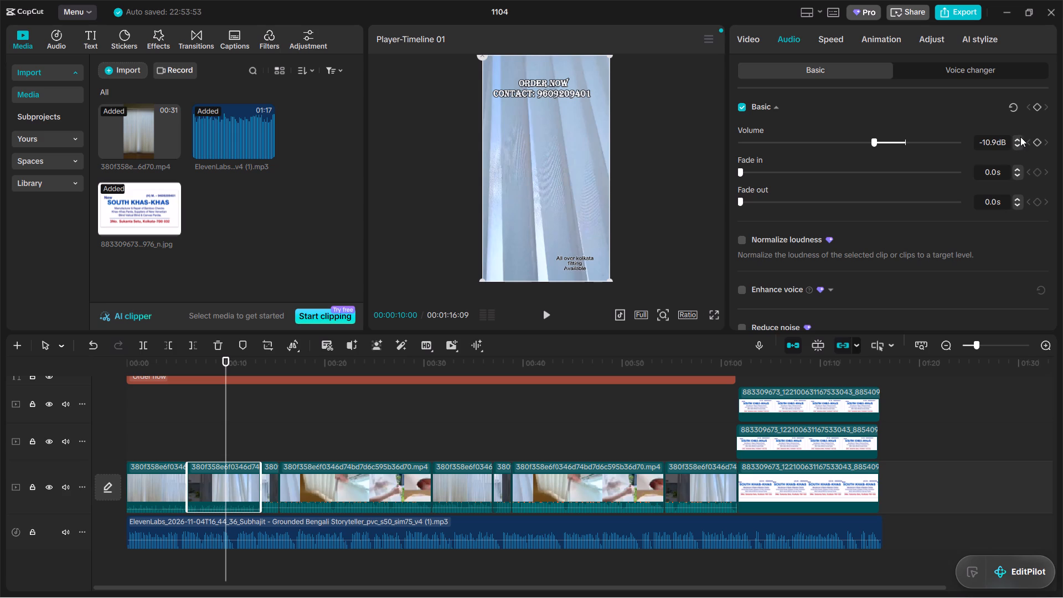
pyautogui.click(1016, 137)
pyautogui.scroll(2, 1016, 137)
pyautogui.scroll(4, 904, 147)
pyautogui.tripleClick(1016, 140)
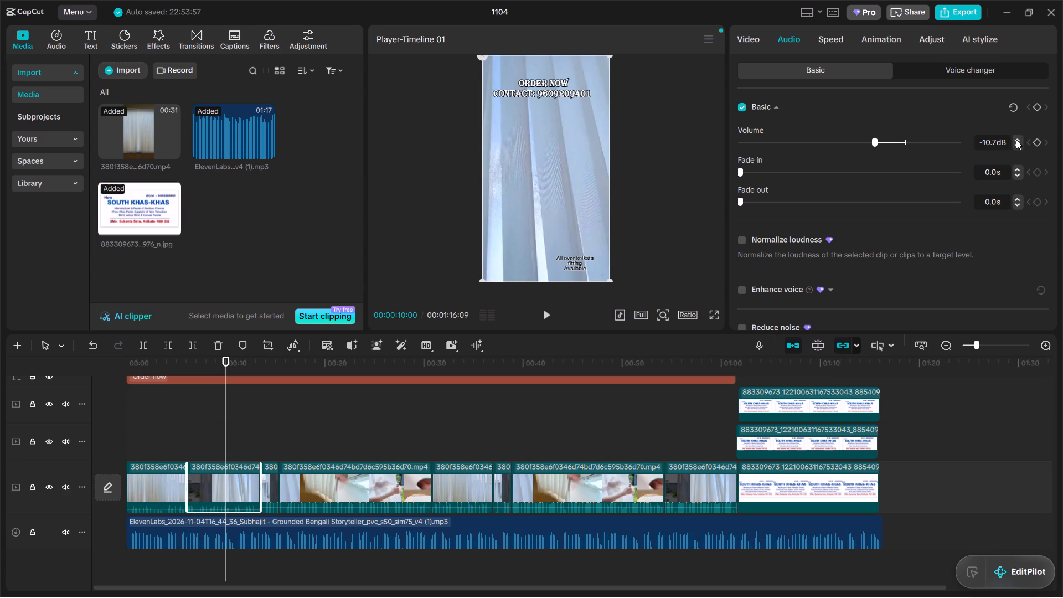
pyautogui.doubleClick(1016, 140)
pyautogui.doubleClick(1016, 140)
pyautogui.click(1016, 140)
# Lower the volume of the short third curtain clip on the main track to -10.1 dB.
pyautogui.click(296, 484)
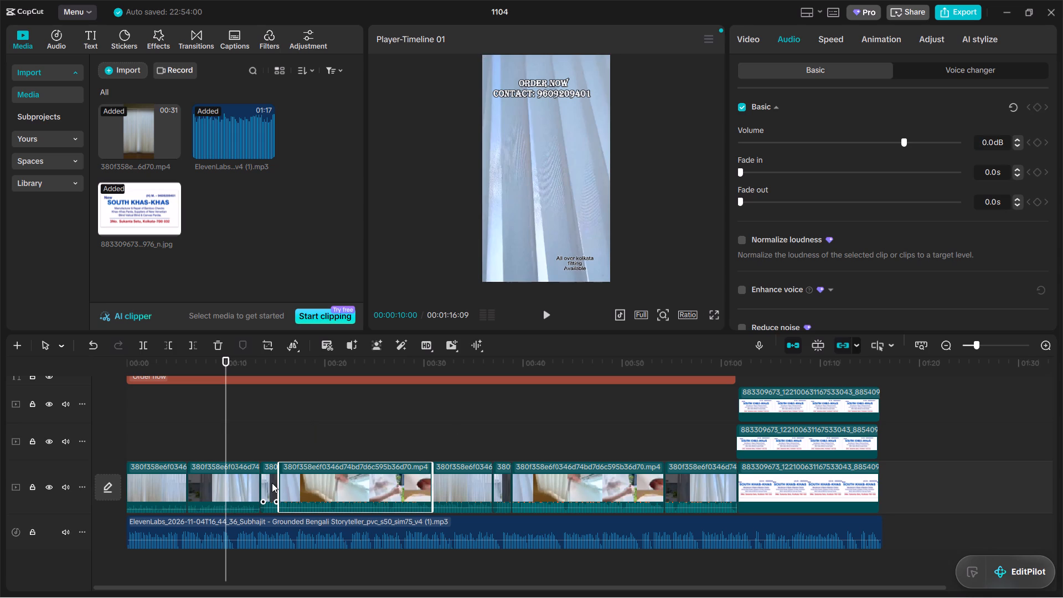
pyautogui.click(272, 483)
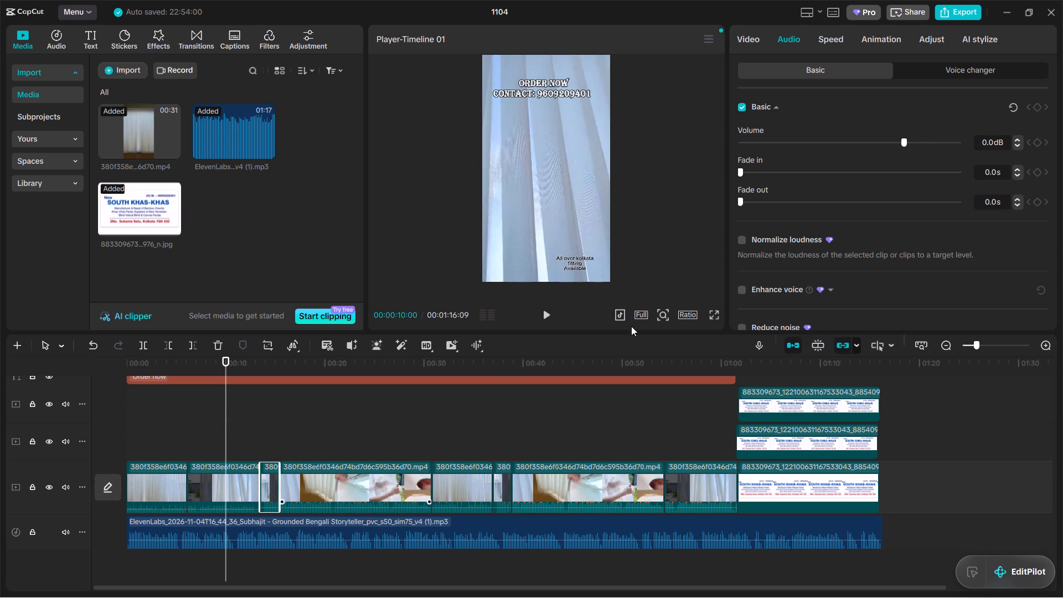
pyautogui.click(902, 142)
pyautogui.moveTo(895, 145); pyautogui.dragTo(886, 148)
pyautogui.moveTo(886, 148); pyautogui.dragTo(874, 154)
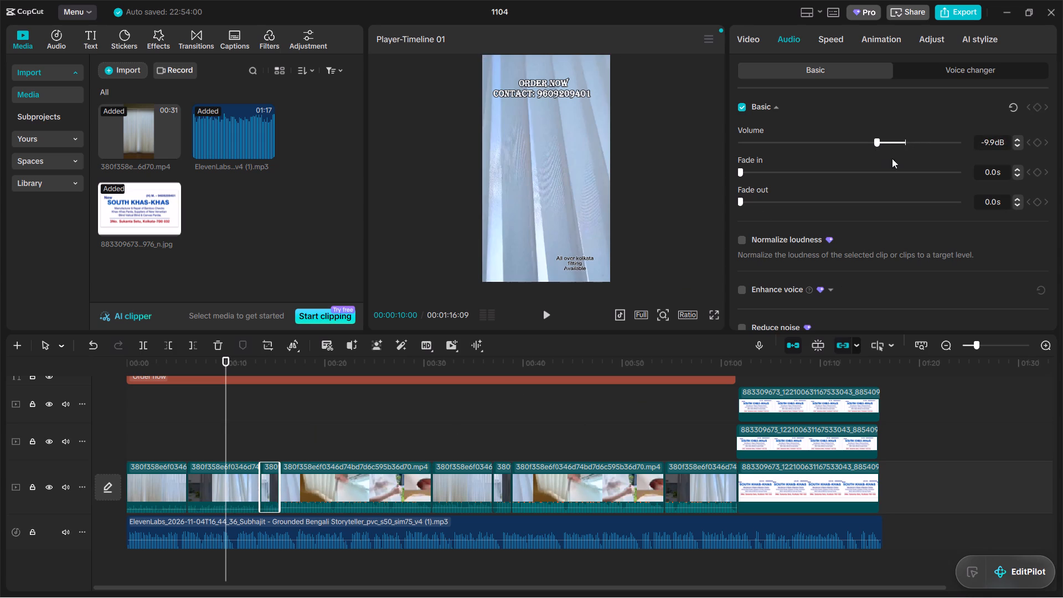
pyautogui.click(1018, 138)
pyautogui.click(1018, 138)
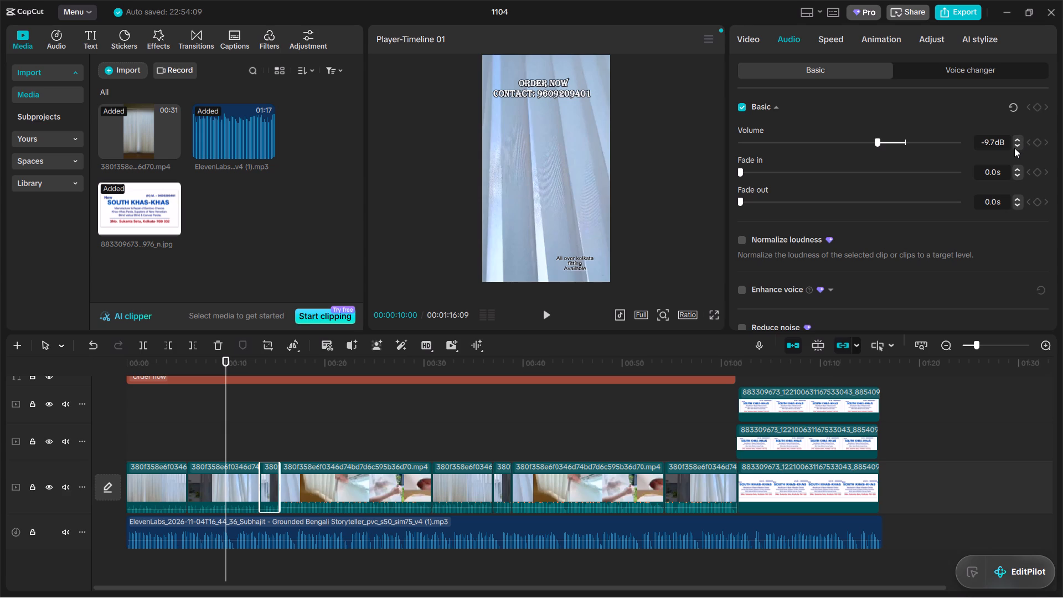
pyautogui.tripleClick(1014, 148)
pyautogui.click(1014, 148)
# Lower the volume of the long fourth curtain clip on the main track to -10.1 dB.
pyautogui.click(298, 491)
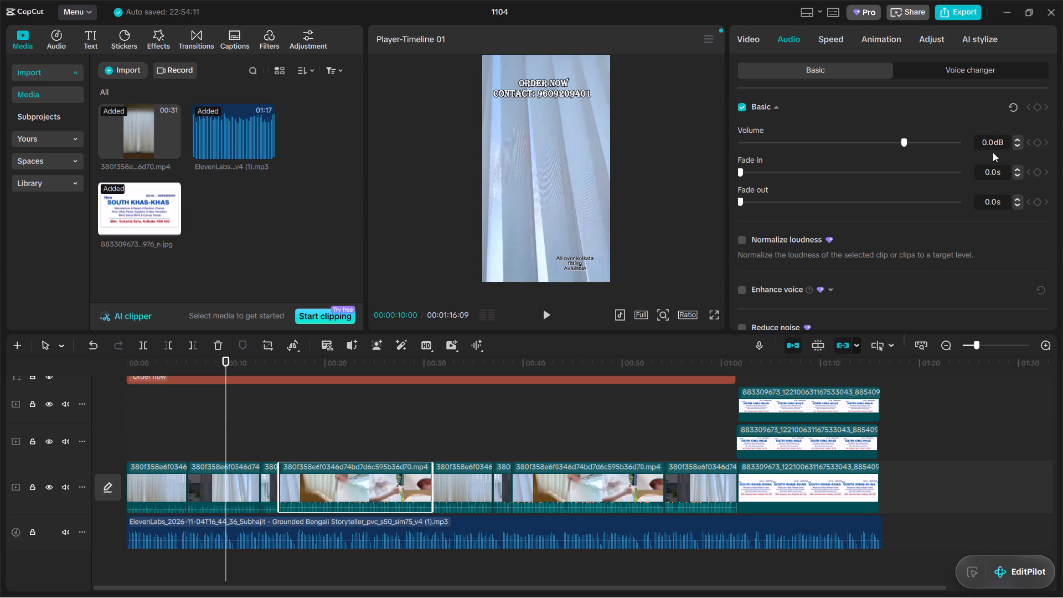
pyautogui.moveTo(904, 142); pyautogui.dragTo(880, 152)
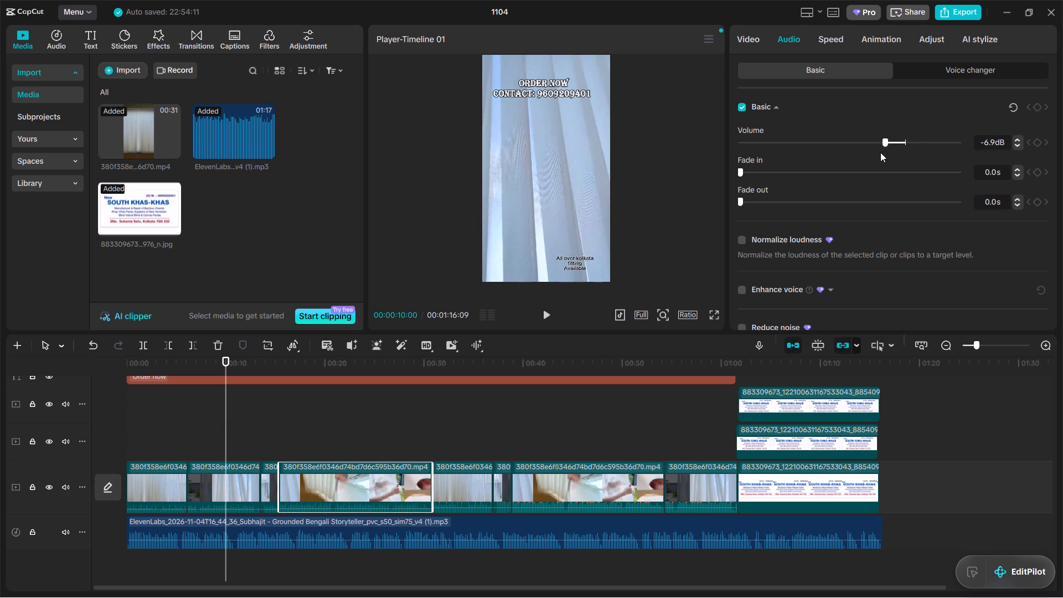
pyautogui.moveTo(880, 152); pyautogui.dragTo(874, 161)
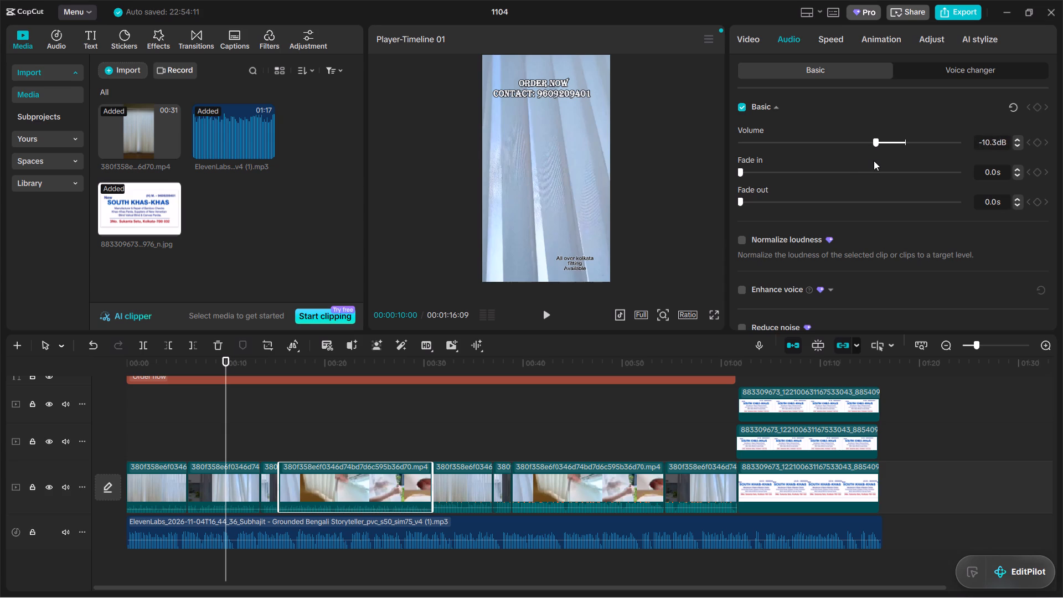
pyautogui.moveTo(874, 161); pyautogui.dragTo(875, 159)
pyautogui.tripleClick(1014, 145)
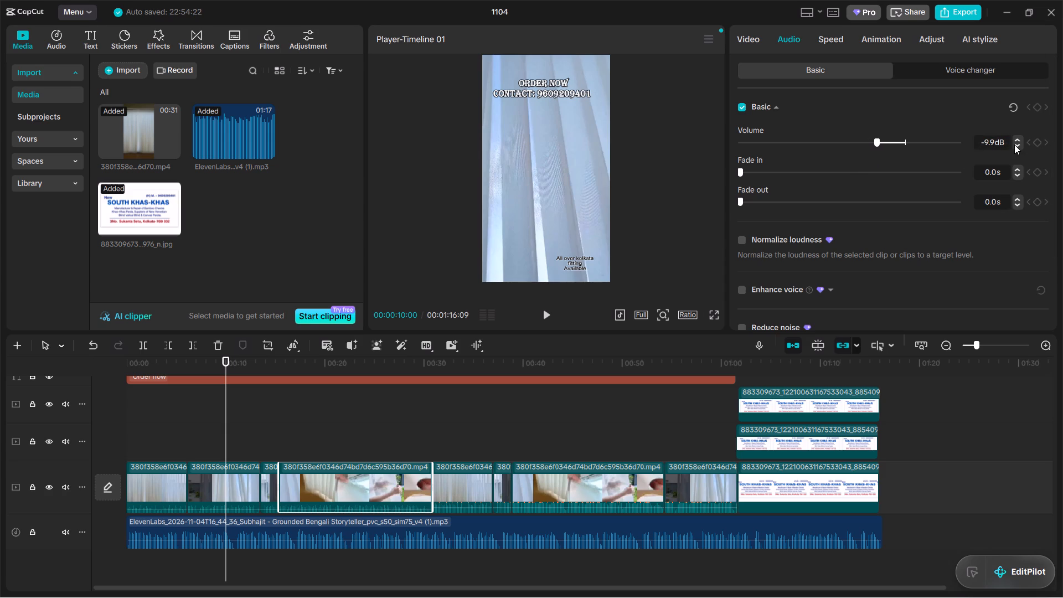
pyautogui.click(1014, 145)
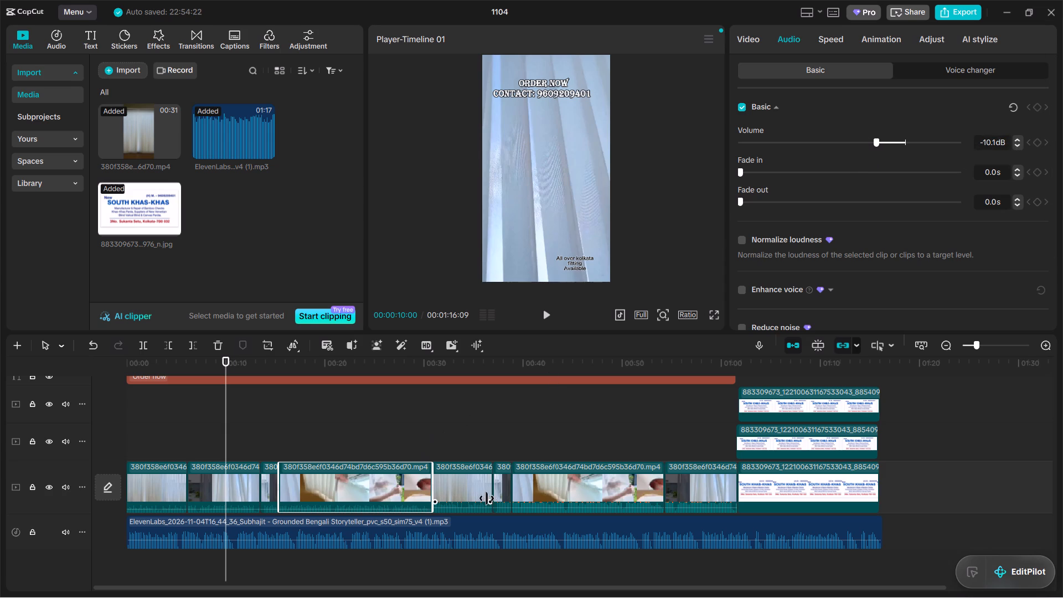
# Set the fifth curtain clip's volume to -10.1 dB, keeping its fade-in at 0.0 s.
pyautogui.click(477, 492)
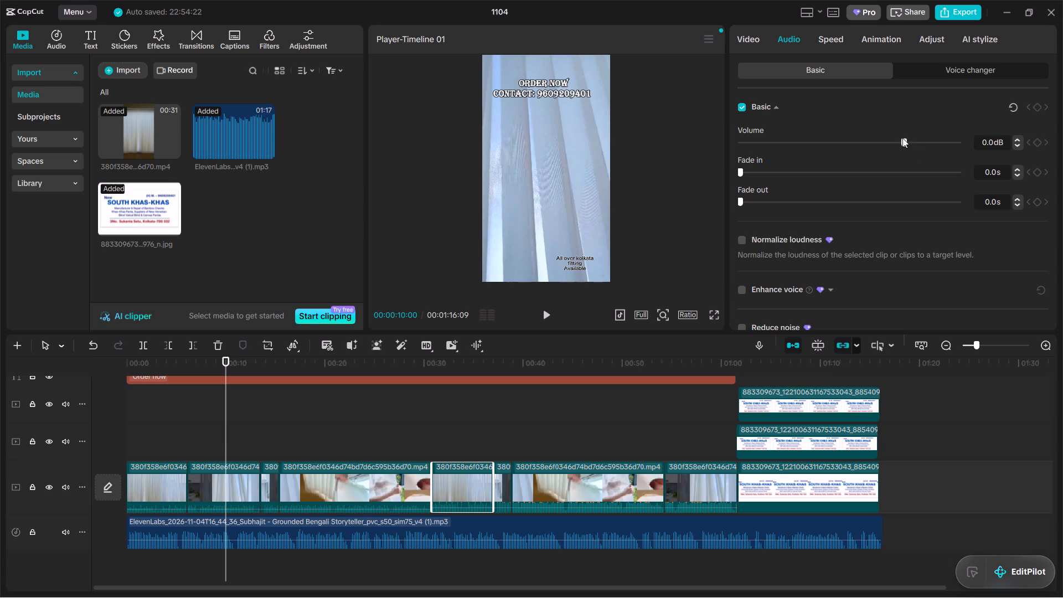
pyautogui.moveTo(901, 139); pyautogui.dragTo(873, 166)
pyautogui.click(873, 166)
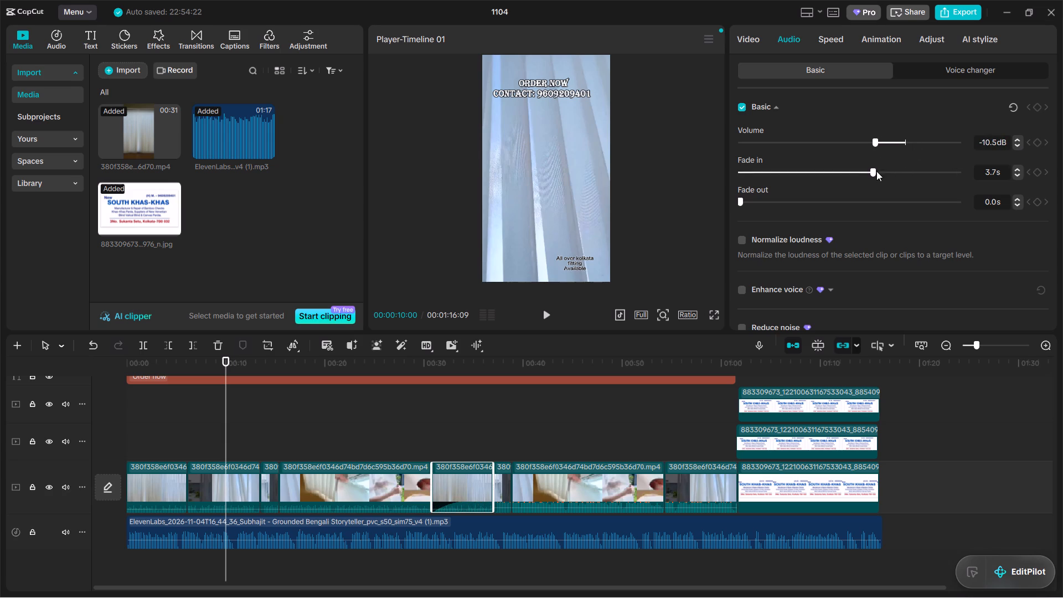
pyautogui.moveTo(871, 171); pyautogui.dragTo(683, 198)
pyautogui.click(1020, 138)
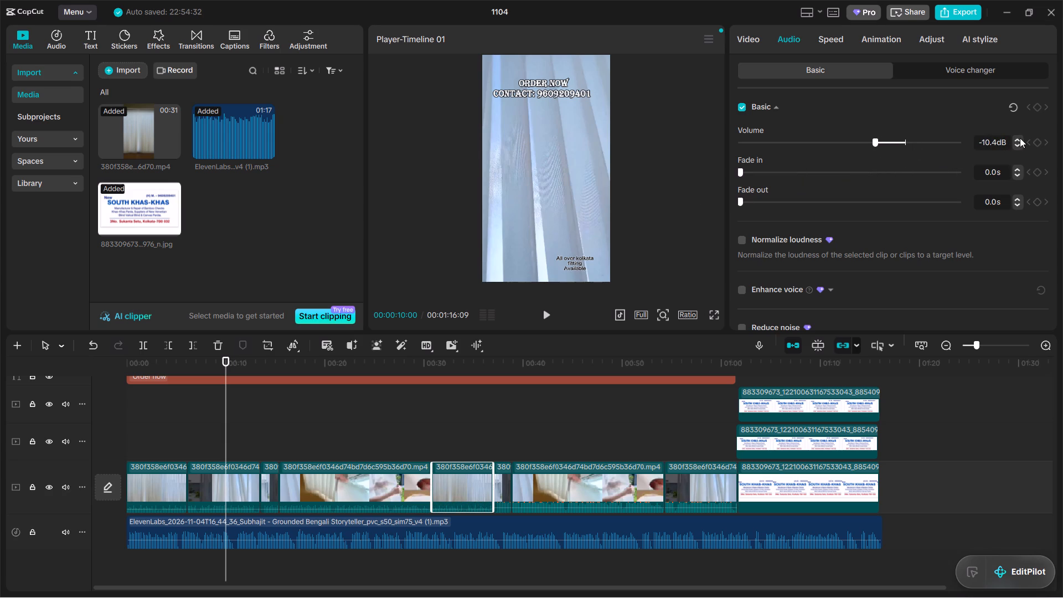
pyautogui.click(1020, 138)
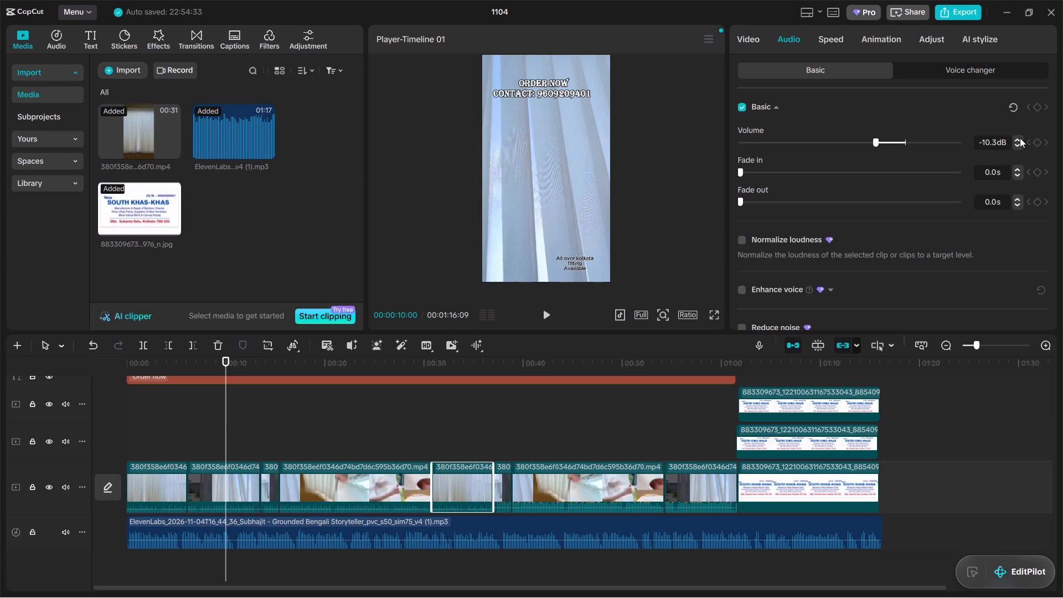
pyautogui.click(1020, 138)
pyautogui.click(1018, 138)
# Lower the volume of the short sixth curtain clip on the main track to -10.1 dB.
pyautogui.click(502, 483)
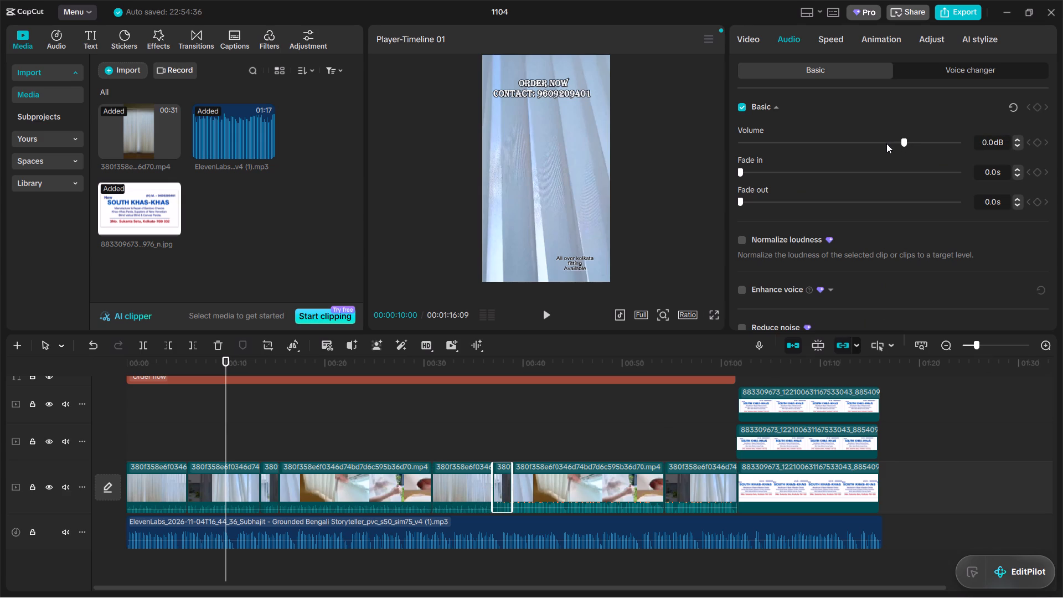
pyautogui.doubleClick(884, 145)
pyautogui.moveTo(882, 147); pyautogui.dragTo(871, 148)
pyautogui.moveTo(871, 148); pyautogui.dragTo(875, 150)
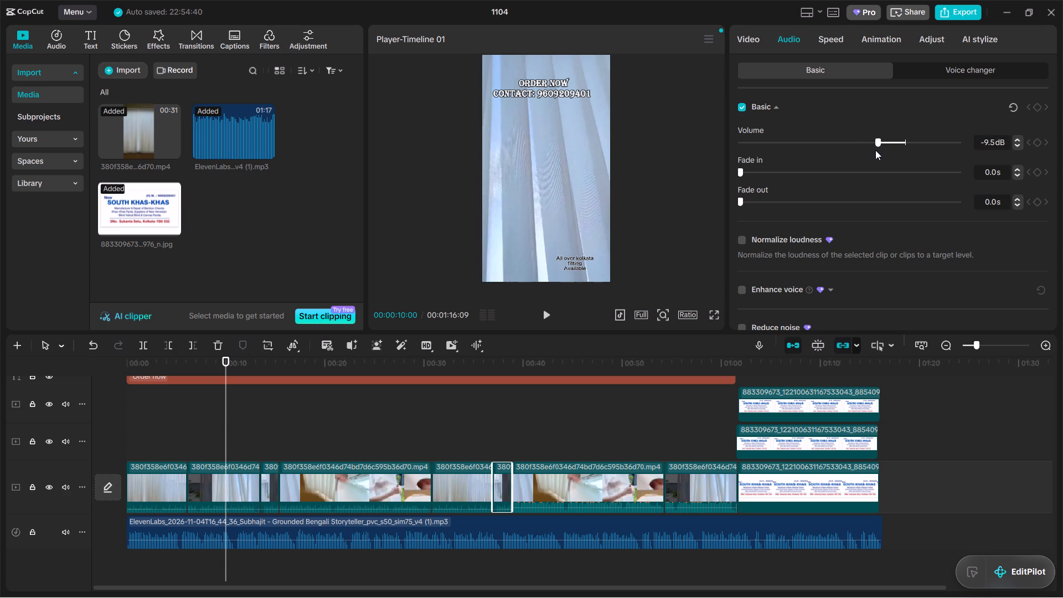
pyautogui.press('space')
pyautogui.press('space')
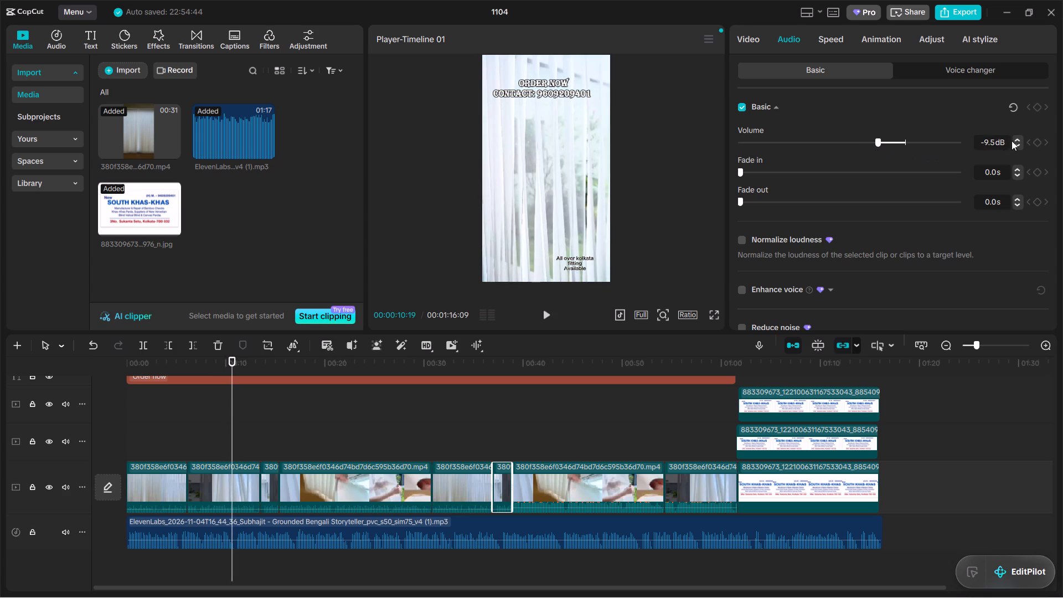
pyautogui.doubleClick(1016, 135)
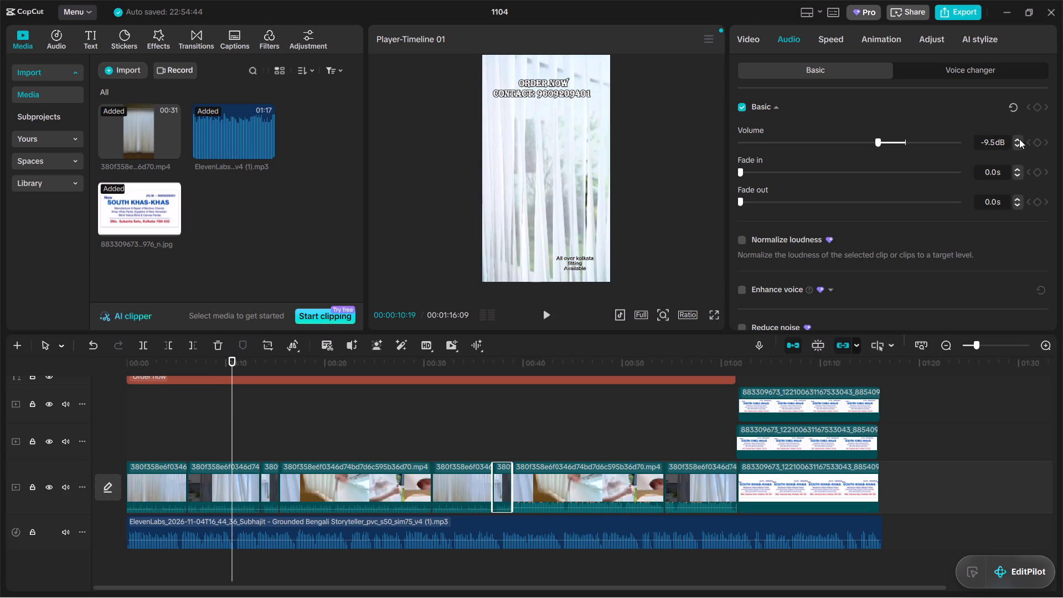
pyautogui.click(1014, 148)
pyautogui.click(1014, 146)
pyautogui.tripleClick(1016, 144)
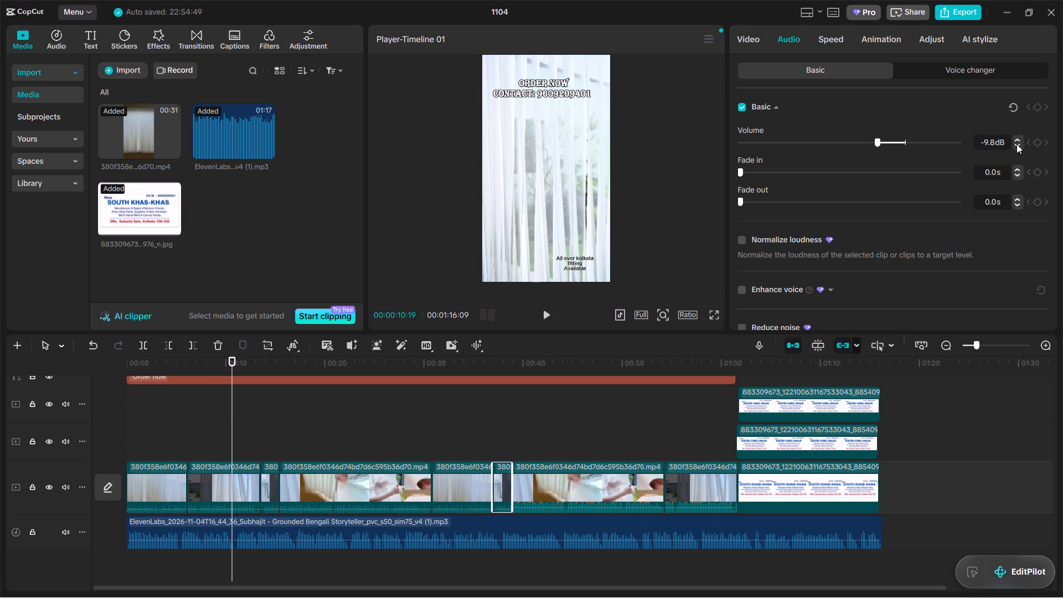
pyautogui.click(1016, 144)
# Lower the volume of the long seventh curtain clip on the main track to -10.1 dB during playback.
pyautogui.press('space')
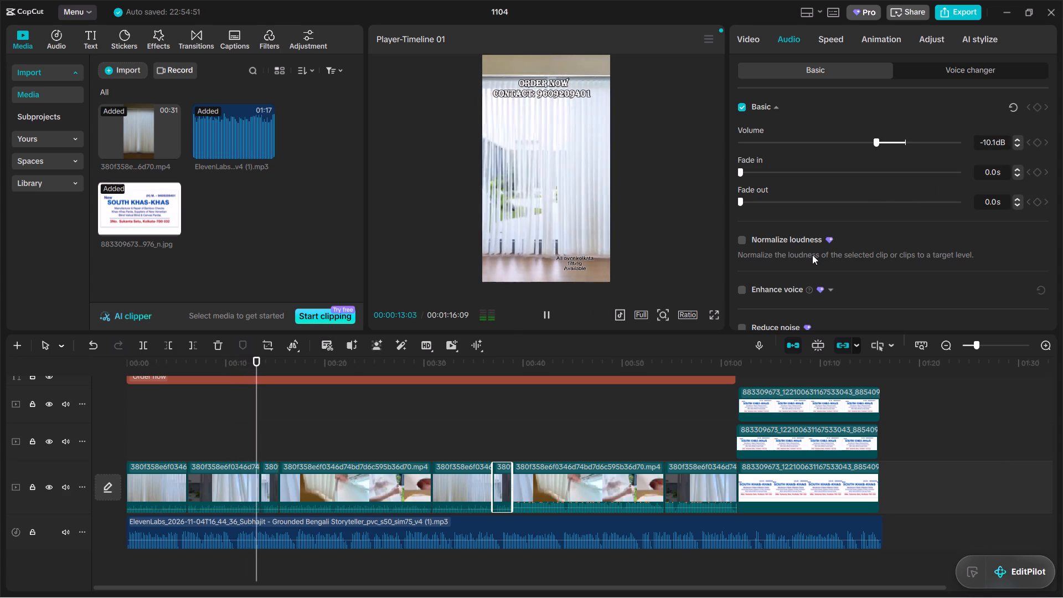
pyautogui.click(539, 478)
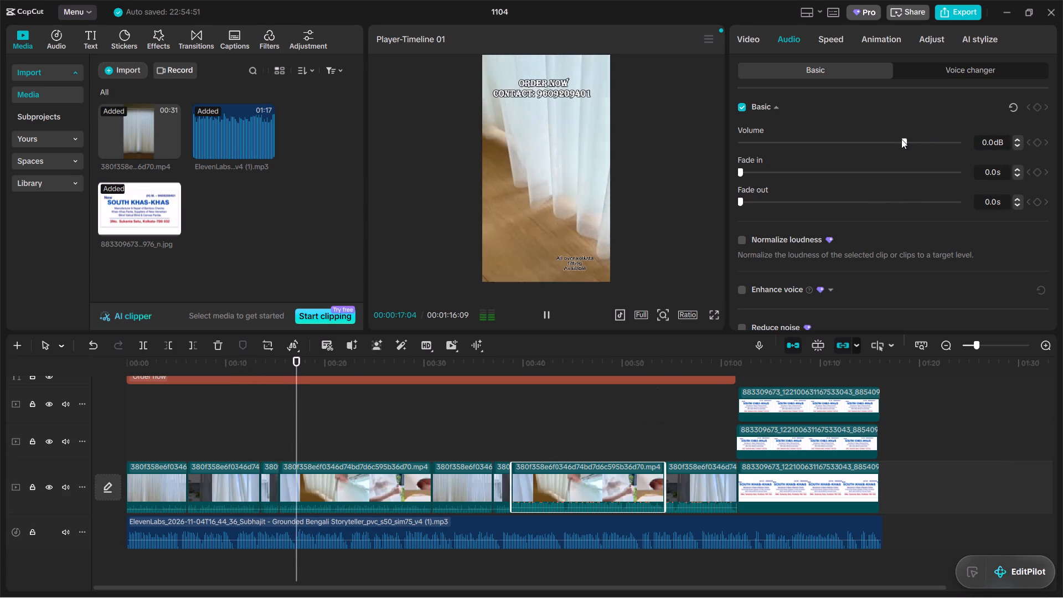
pyautogui.moveTo(901, 139); pyautogui.dragTo(878, 155)
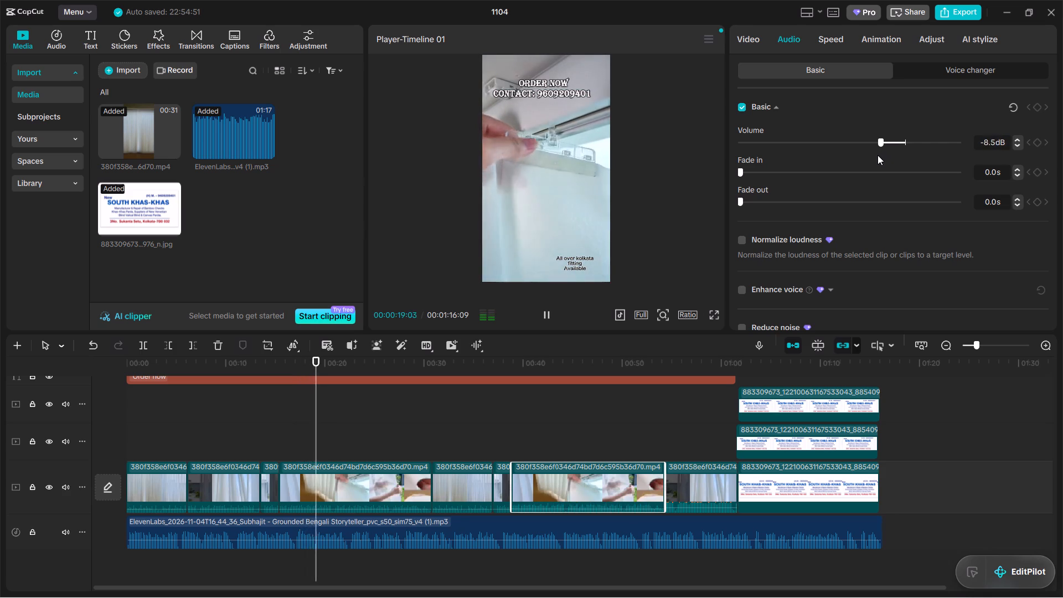
pyautogui.moveTo(878, 155); pyautogui.dragTo(873, 157)
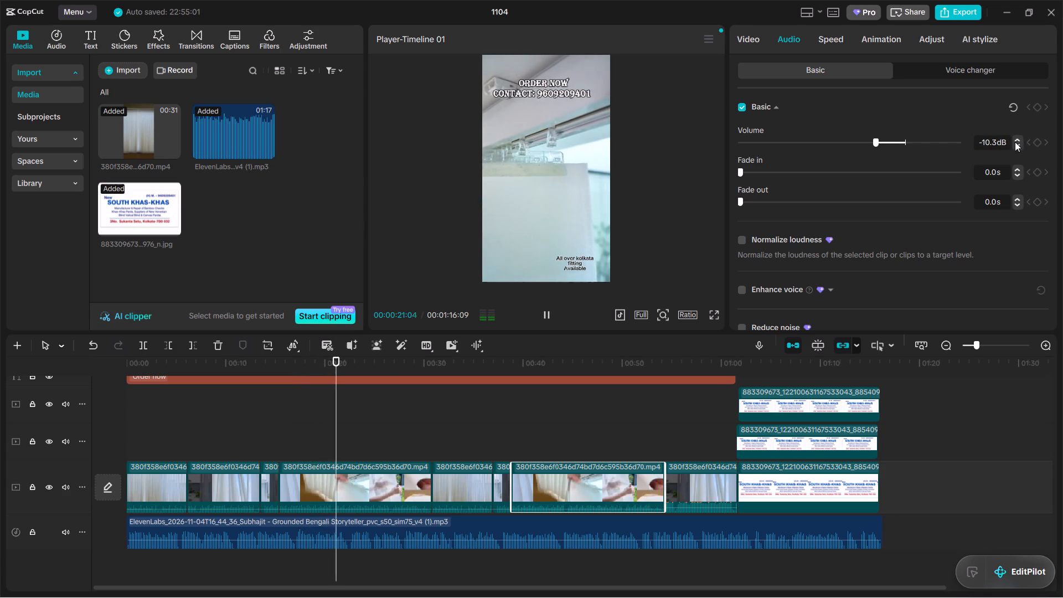
pyautogui.click(1015, 143)
pyautogui.click(1015, 143)
pyautogui.click(1015, 143)
pyautogui.click(1017, 148)
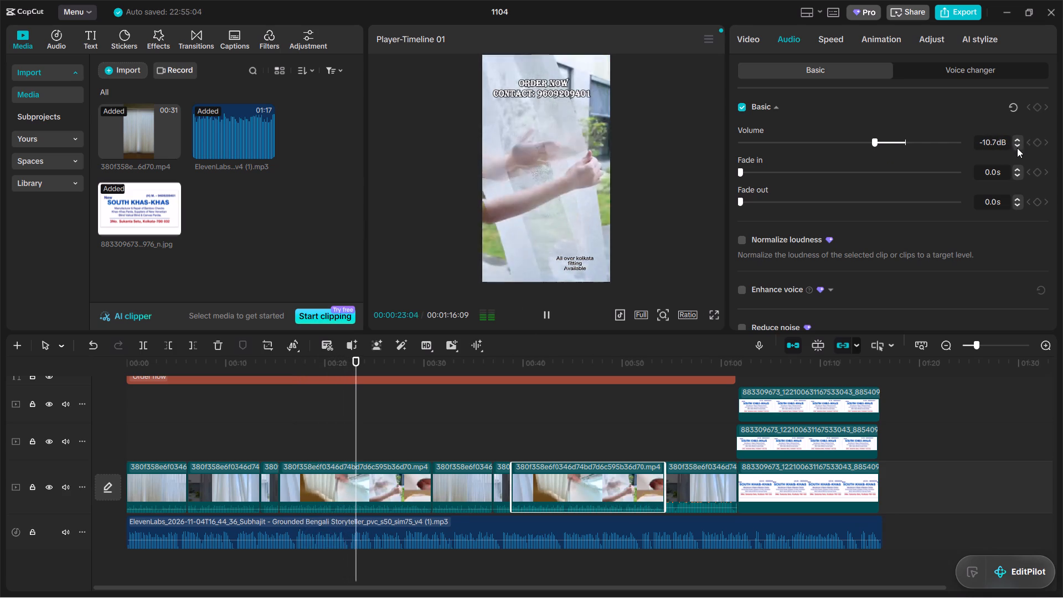
pyautogui.tripleClick(1019, 137)
pyautogui.click(1020, 137)
pyautogui.click(1020, 137)
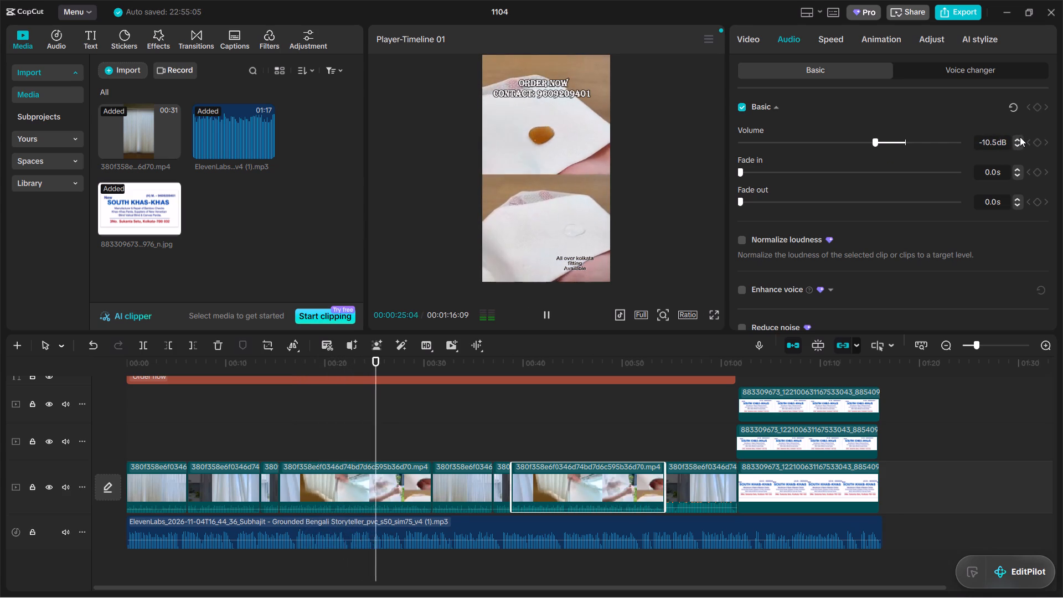
pyautogui.doubleClick(1018, 138)
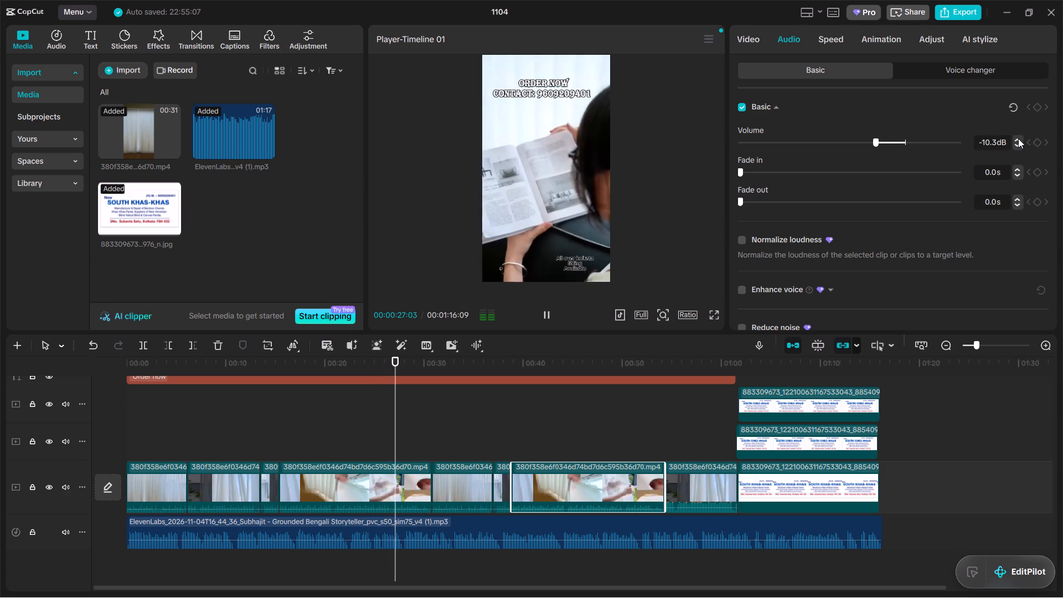
pyautogui.click(1018, 138)
pyautogui.click(1018, 138)
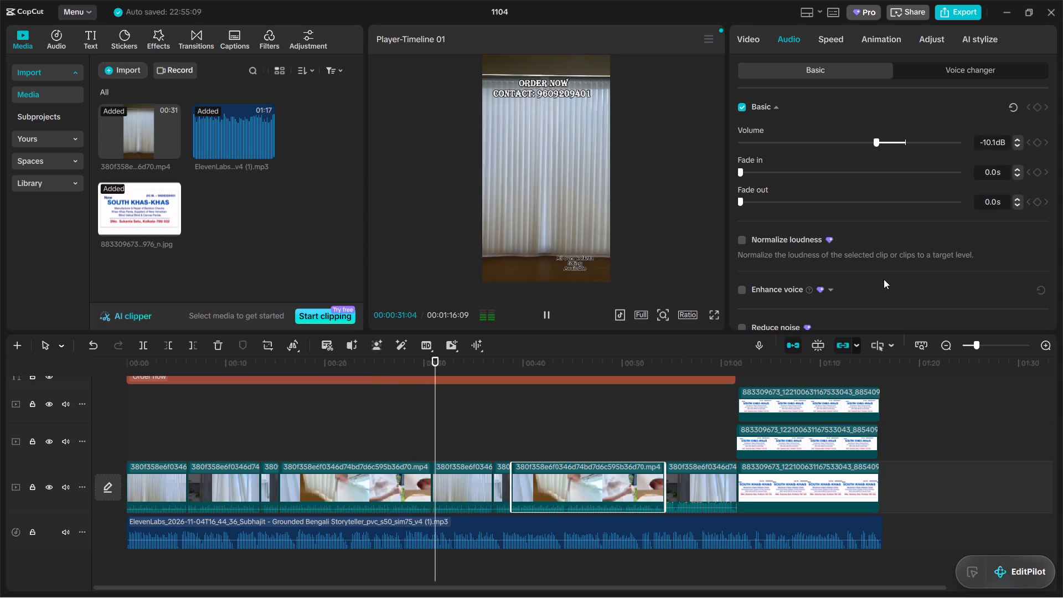
# Lower the volume of the eighth and last curtain clip on the main track to -10.1 dB.
pyautogui.click(714, 480)
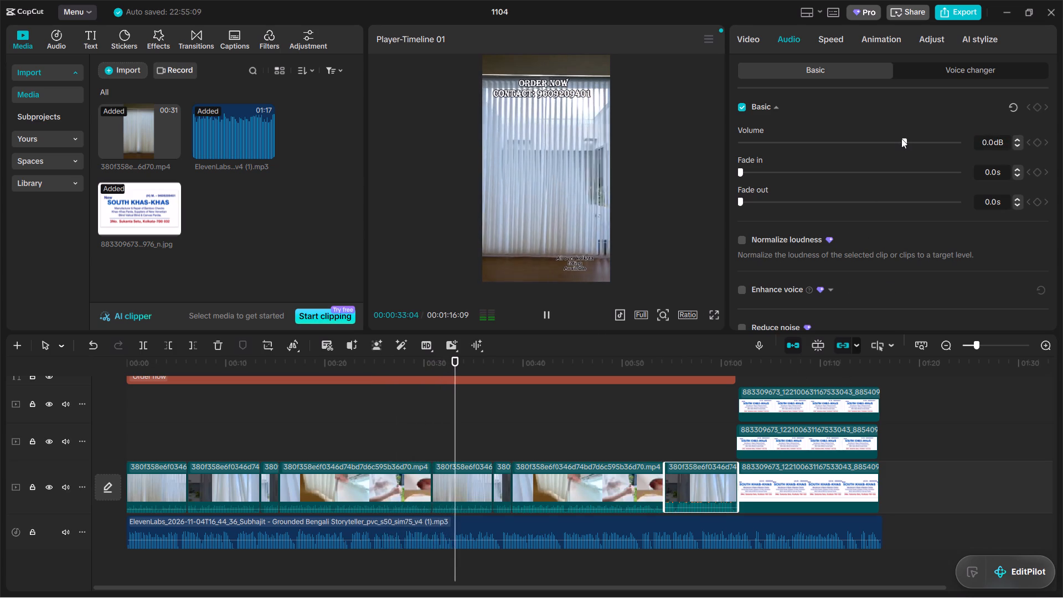
pyautogui.moveTo(902, 140); pyautogui.dragTo(887, 144)
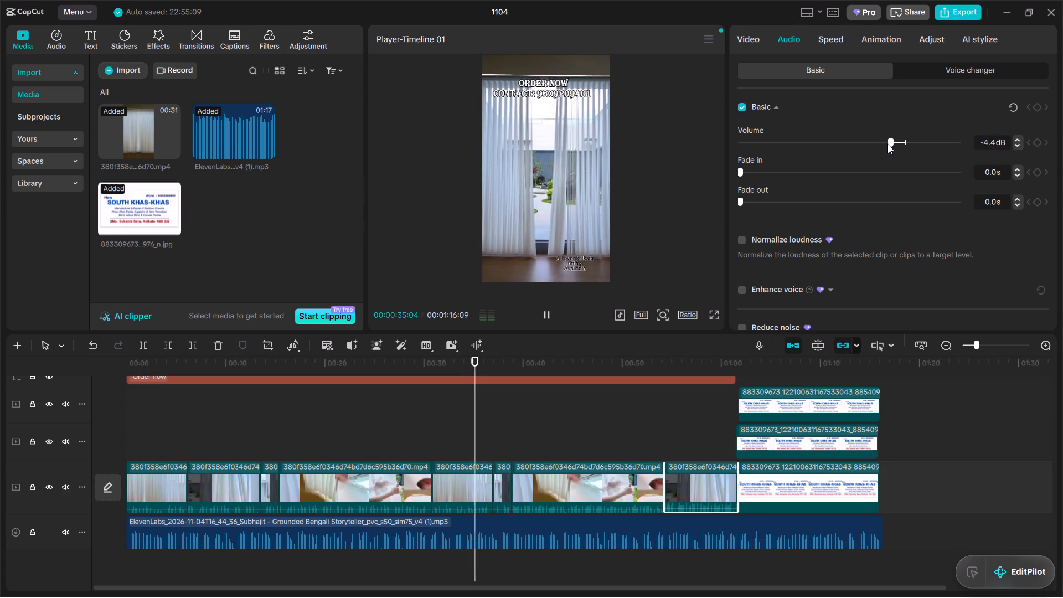
pyautogui.moveTo(887, 144); pyautogui.dragTo(877, 149)
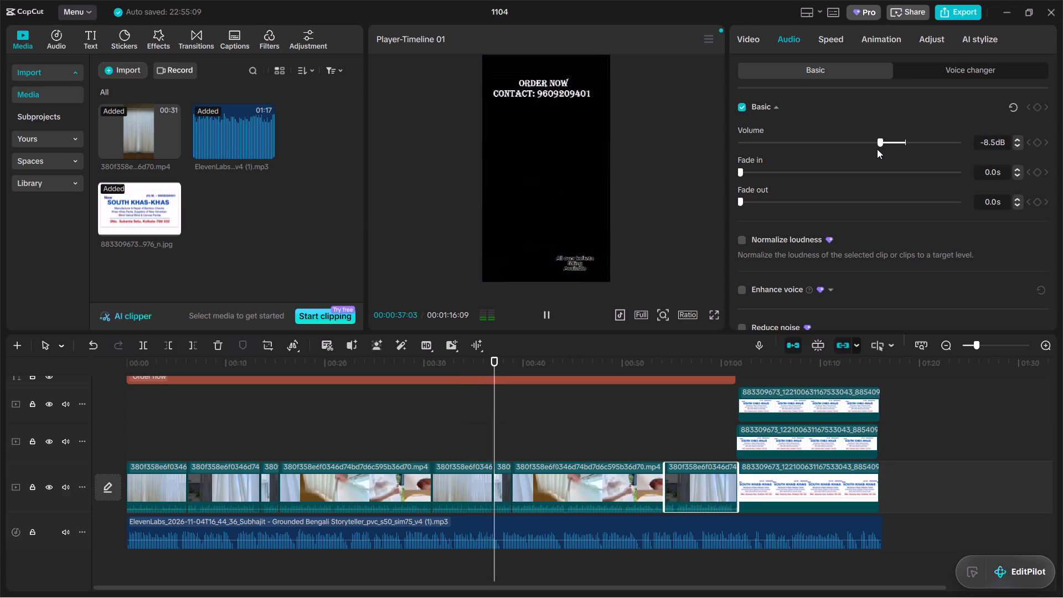
pyautogui.moveTo(877, 149); pyautogui.dragTo(875, 149)
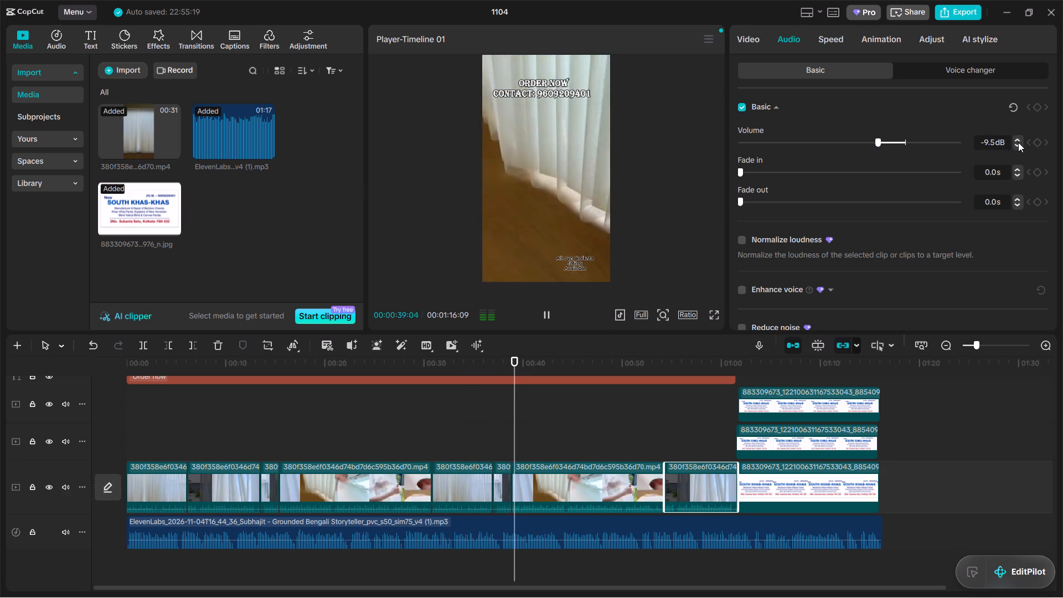
pyautogui.tripleClick(1018, 142)
pyautogui.tripleClick(1018, 140)
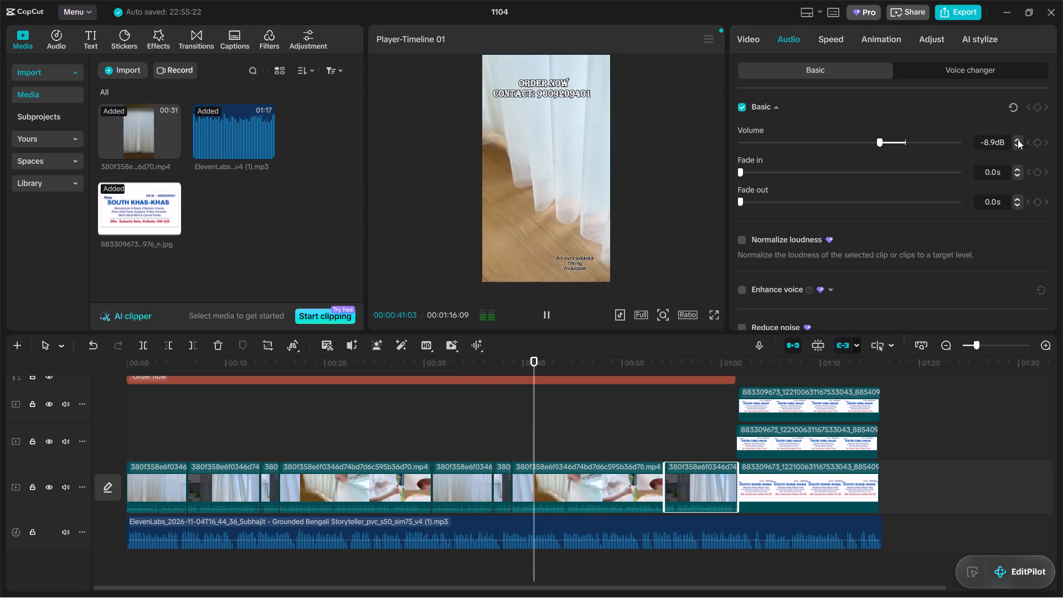
pyautogui.tripleClick(1014, 143)
pyautogui.tripleClick(1014, 143)
pyautogui.tripleClick(1014, 143)
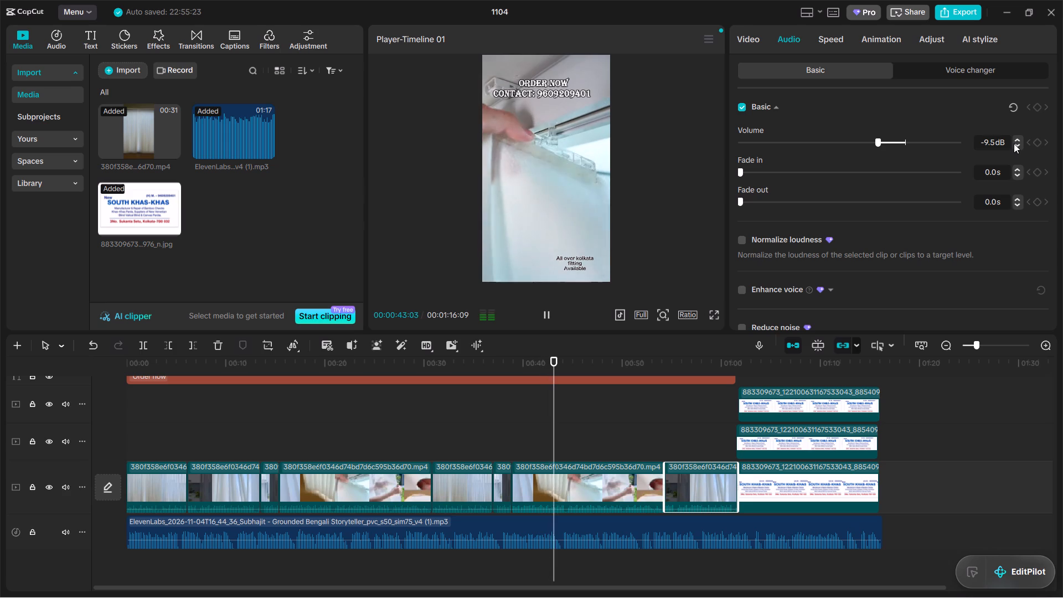
pyautogui.doubleClick(1014, 143)
pyautogui.click(1014, 143)
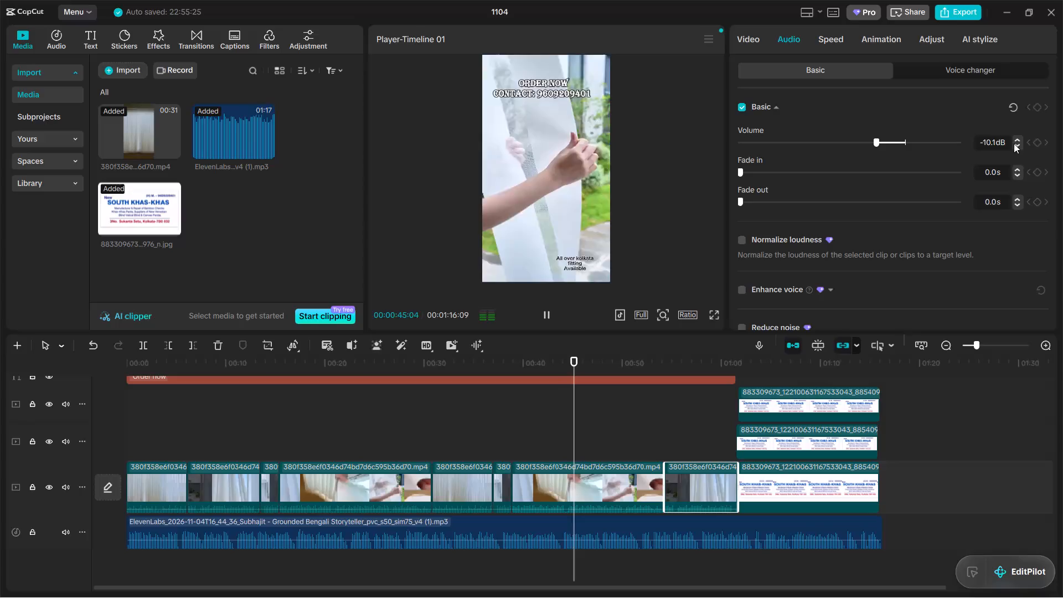
# Watch the rest of the video in full screen through the business card ending, and return to the editor.
pyautogui.click(714, 314)
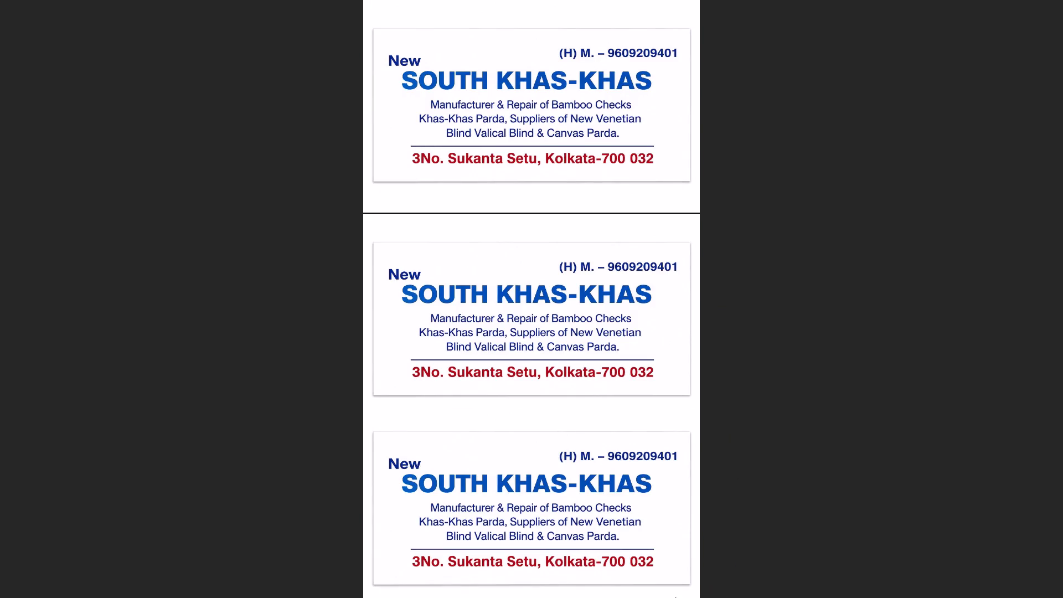
pyautogui.press('space')
pyautogui.press('space')
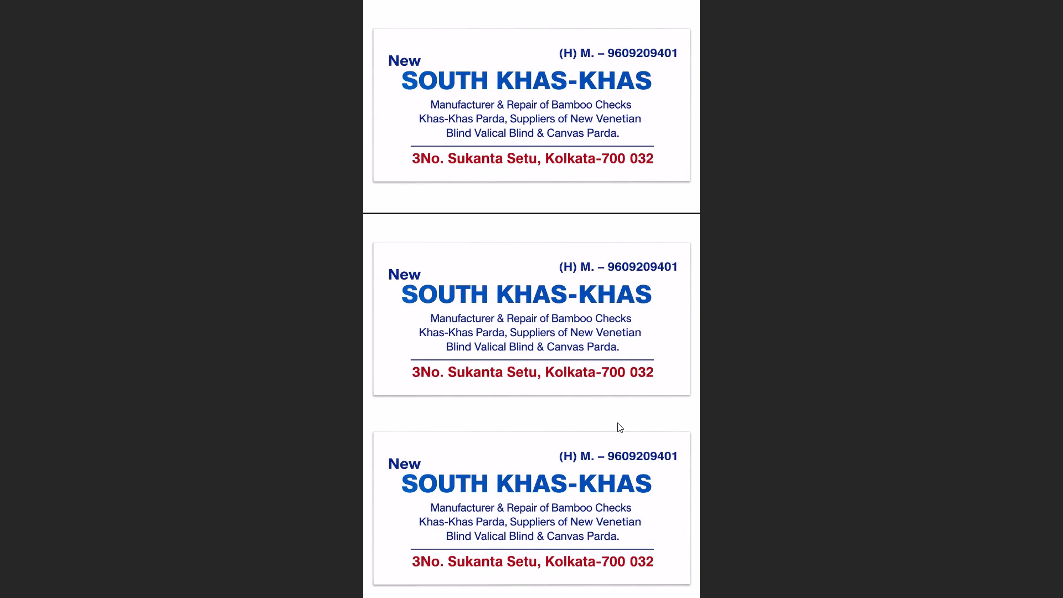
pyautogui.click(617, 422)
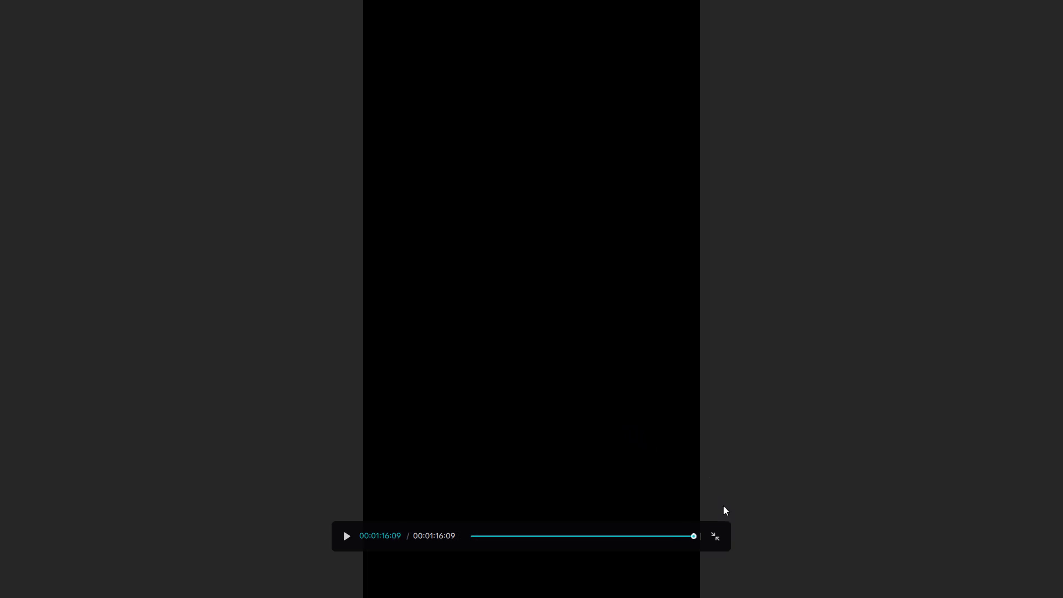
pyautogui.click(714, 533)
# Extend the ends of the three stacked business card clips to line up with the end of the voice-over.
pyautogui.click(824, 487)
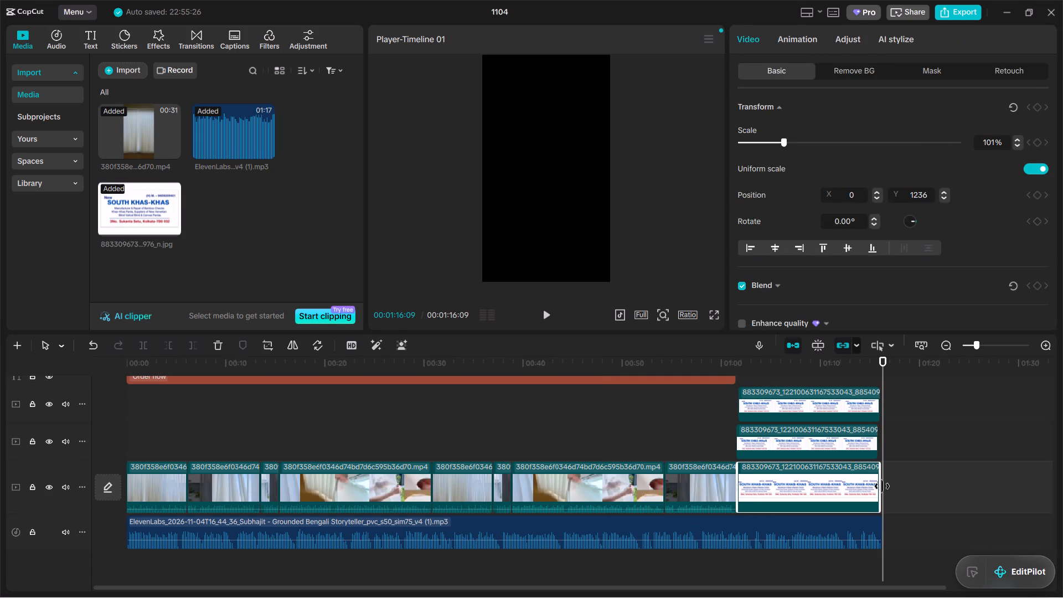
pyautogui.moveTo(880, 489); pyautogui.dragTo(877, 493)
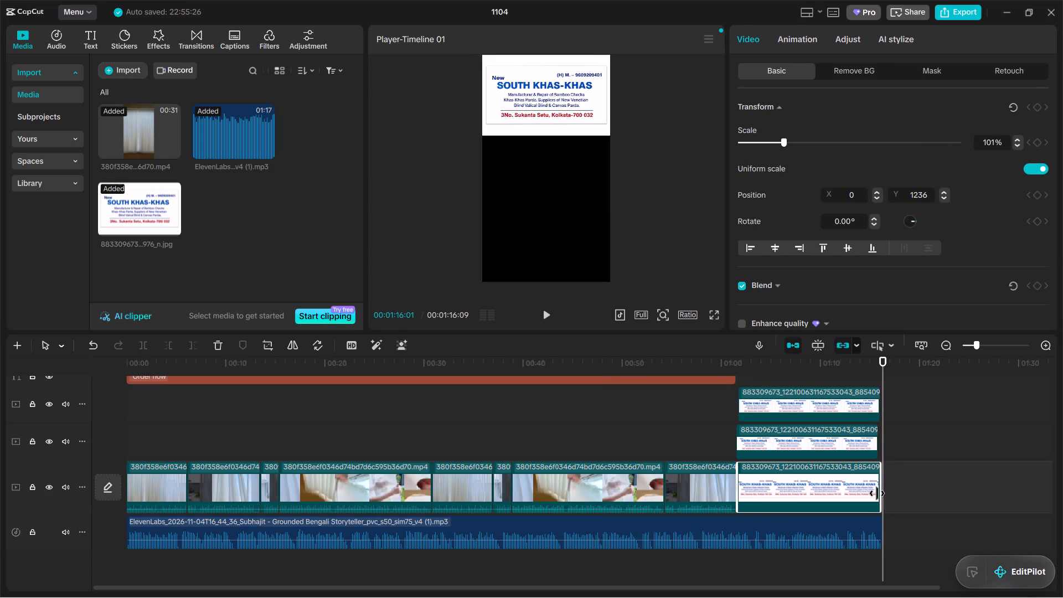
pyautogui.moveTo(877, 493); pyautogui.dragTo(879, 494)
pyautogui.click(859, 444)
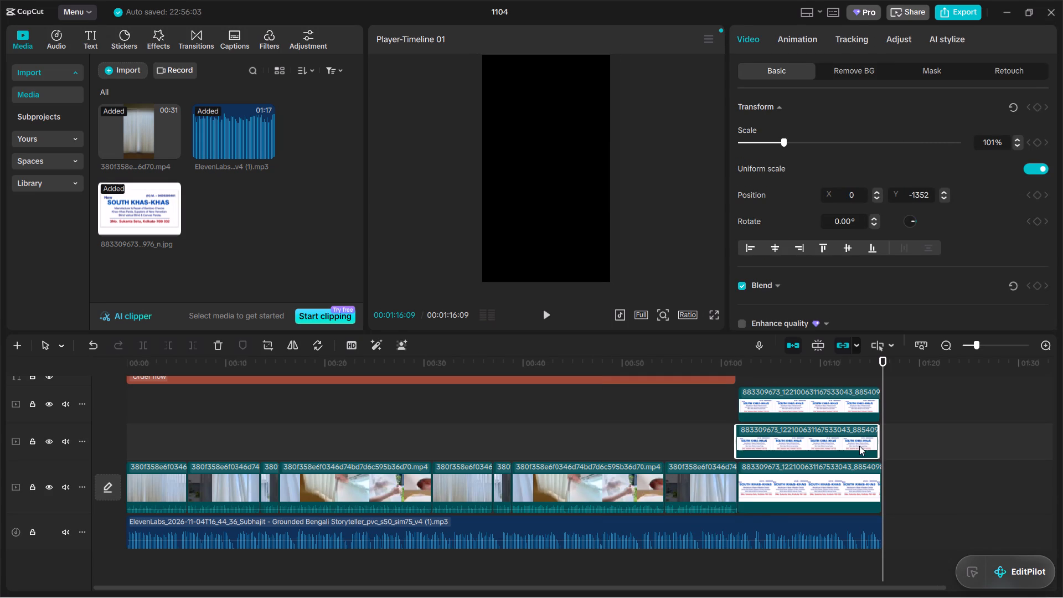
pyautogui.doubleClick(878, 447)
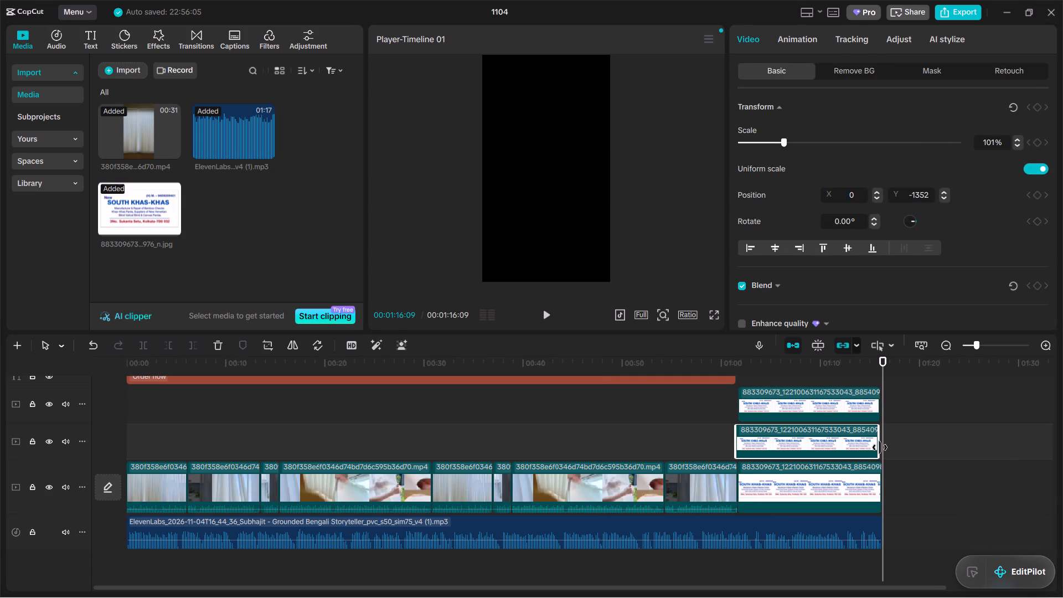
pyautogui.tripleClick(880, 447)
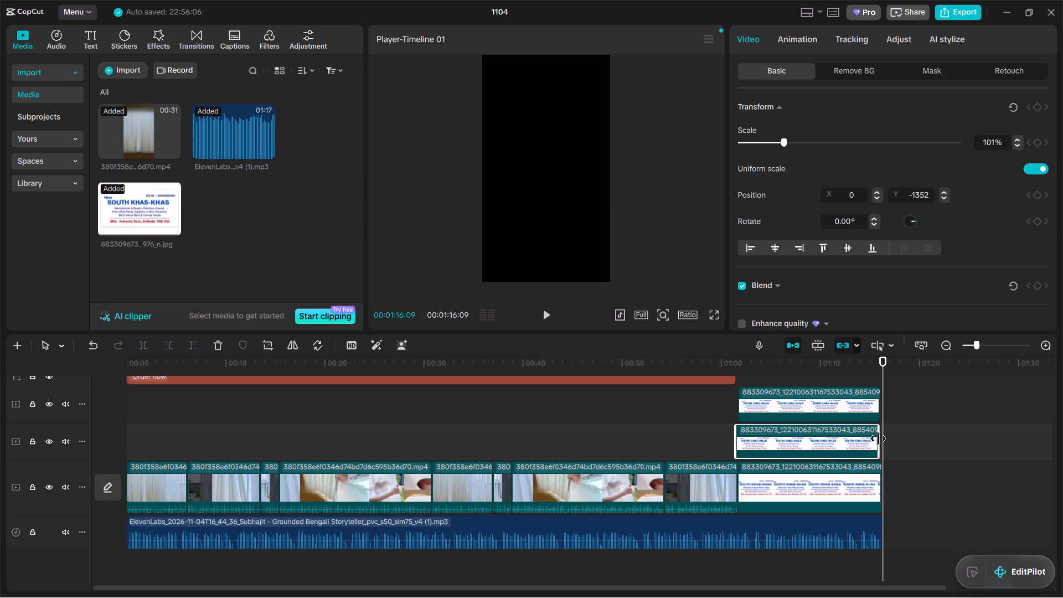
pyautogui.click(878, 439)
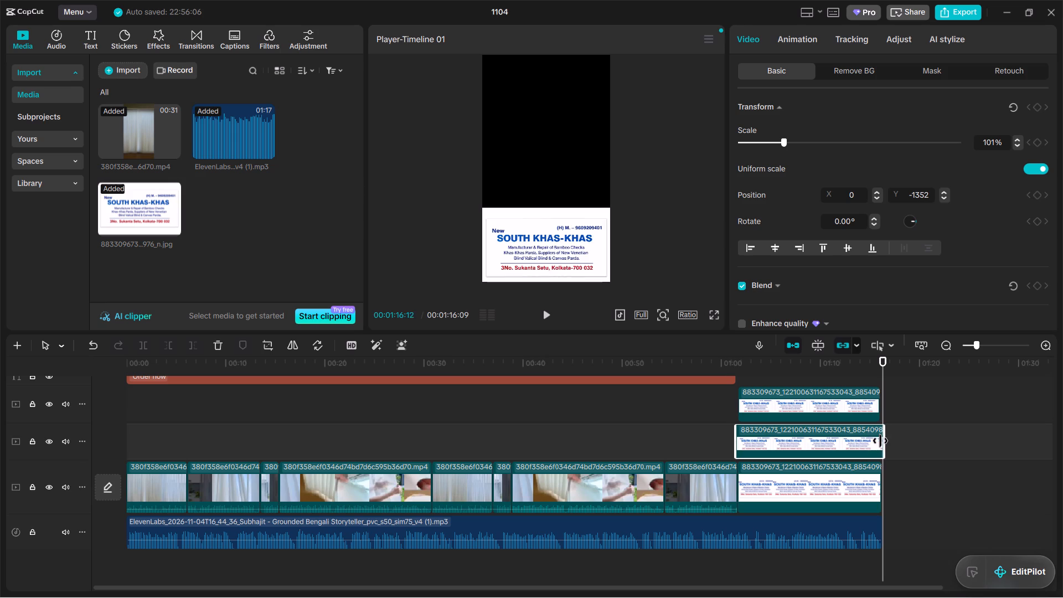
pyautogui.click(874, 403)
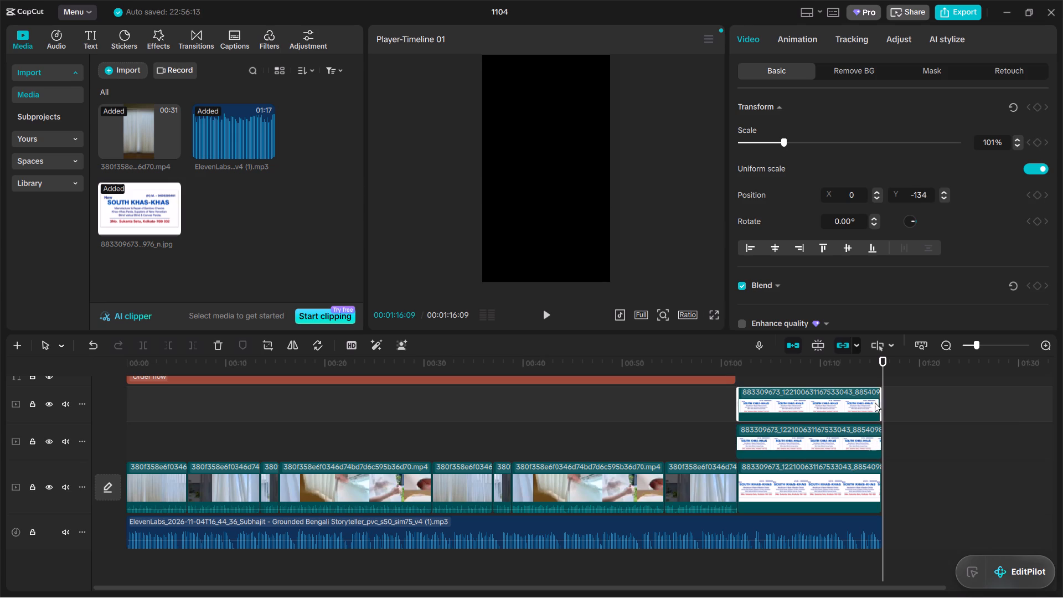
pyautogui.click(880, 400)
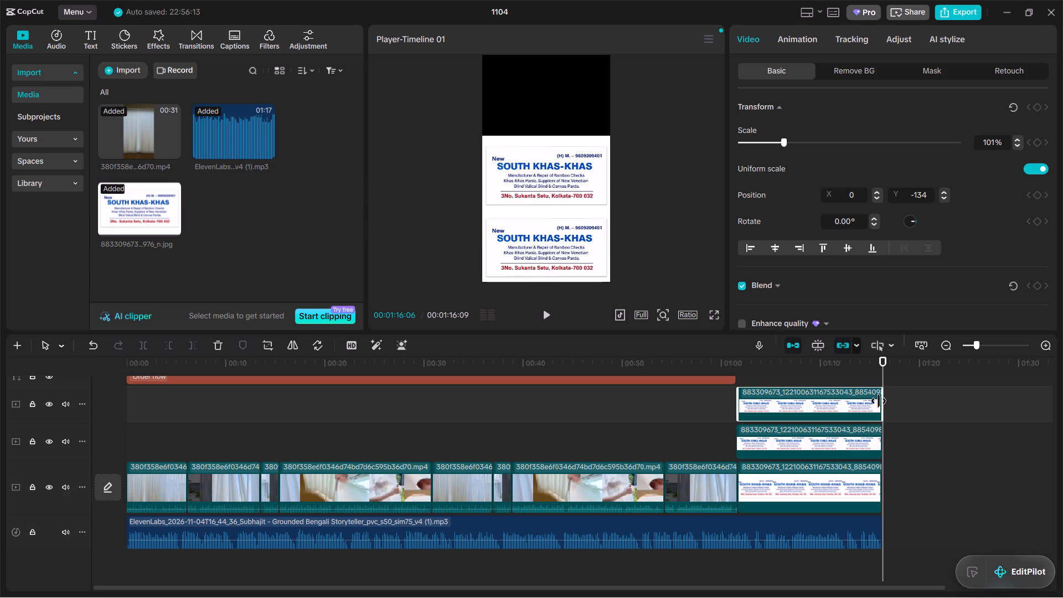
pyautogui.click(858, 411)
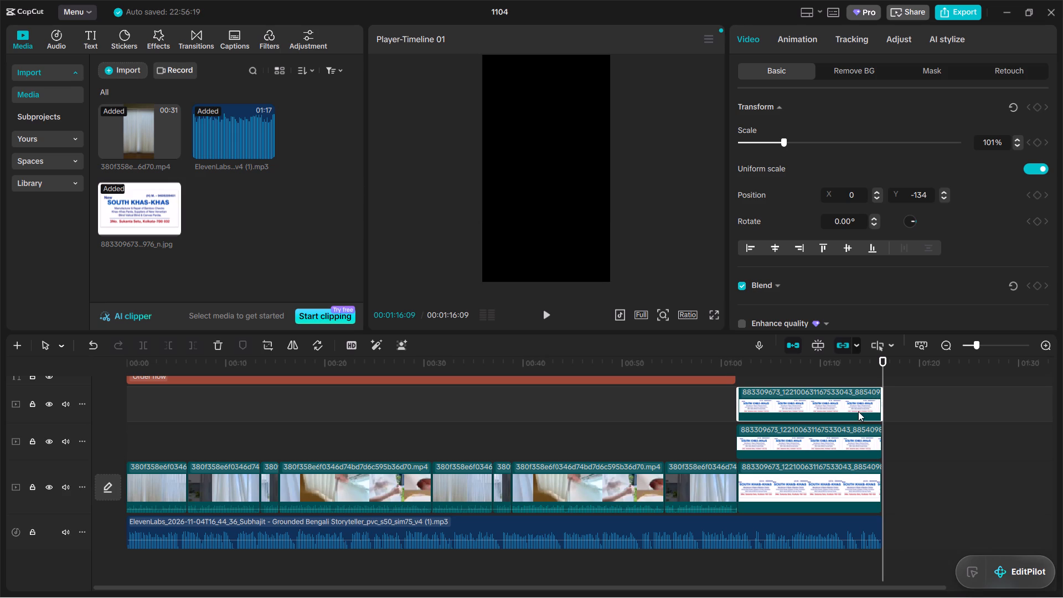
# Fine-tune the start of the main-track business card clip, trimming it slightly where it follows the last curtain clip.
pyautogui.moveTo(883, 376); pyautogui.dragTo(860, 379)
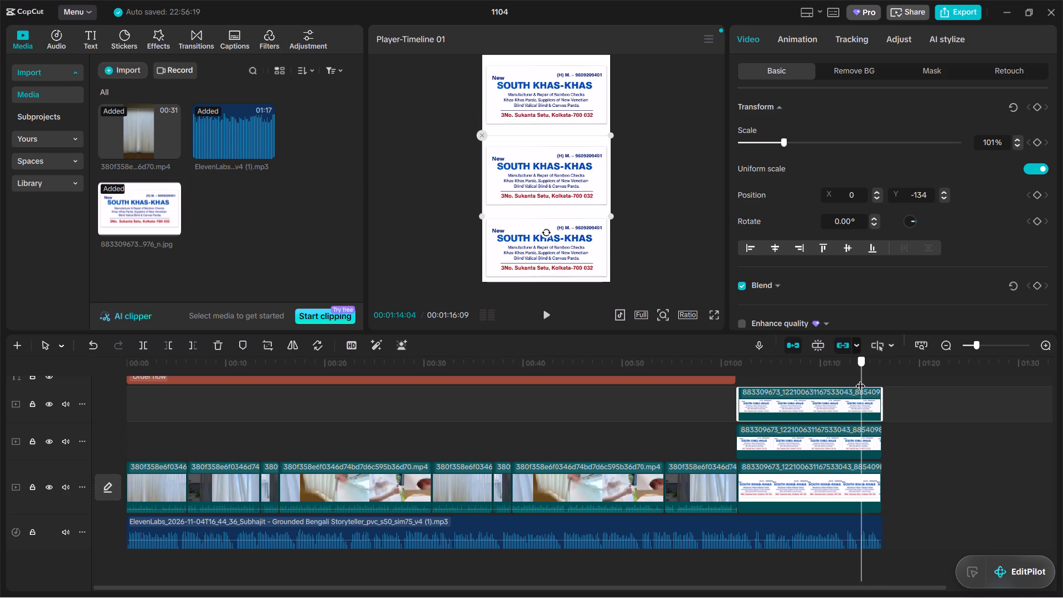
pyautogui.moveTo(860, 379); pyautogui.dragTo(881, 381)
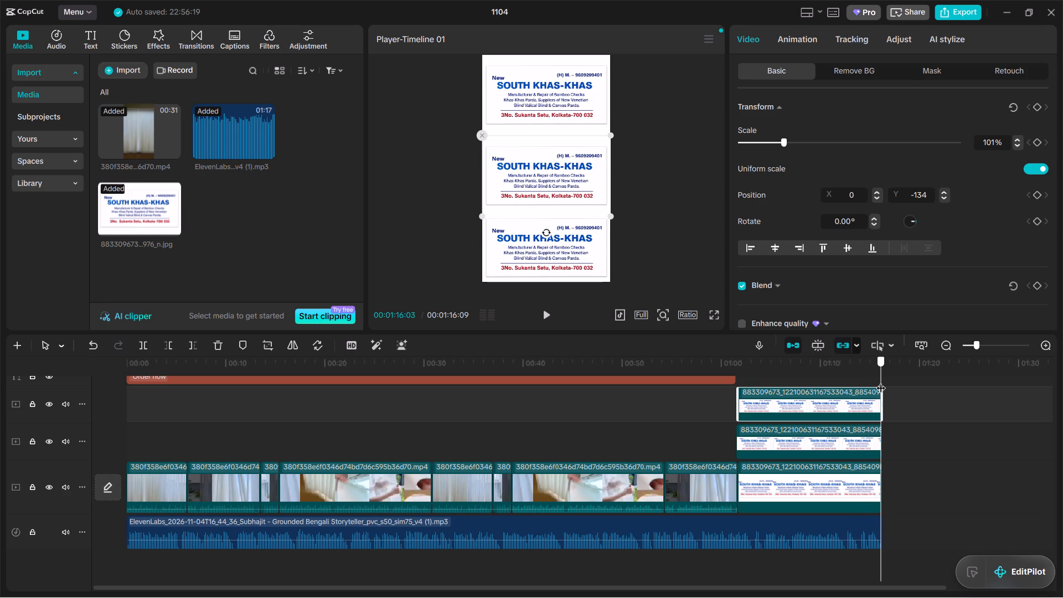
pyautogui.moveTo(881, 381); pyautogui.dragTo(798, 390)
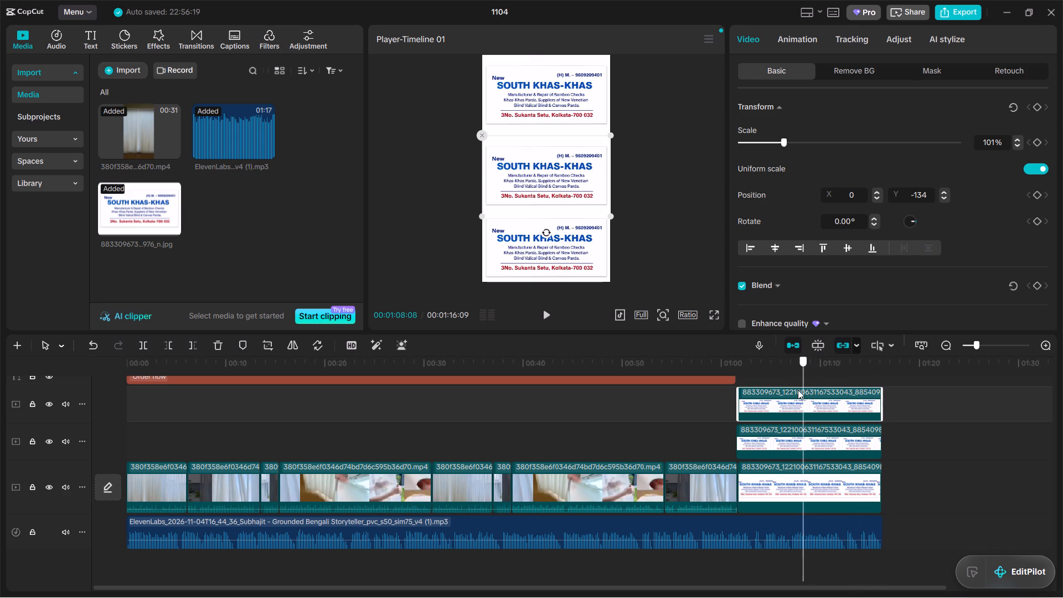
pyautogui.moveTo(798, 390); pyautogui.dragTo(735, 396)
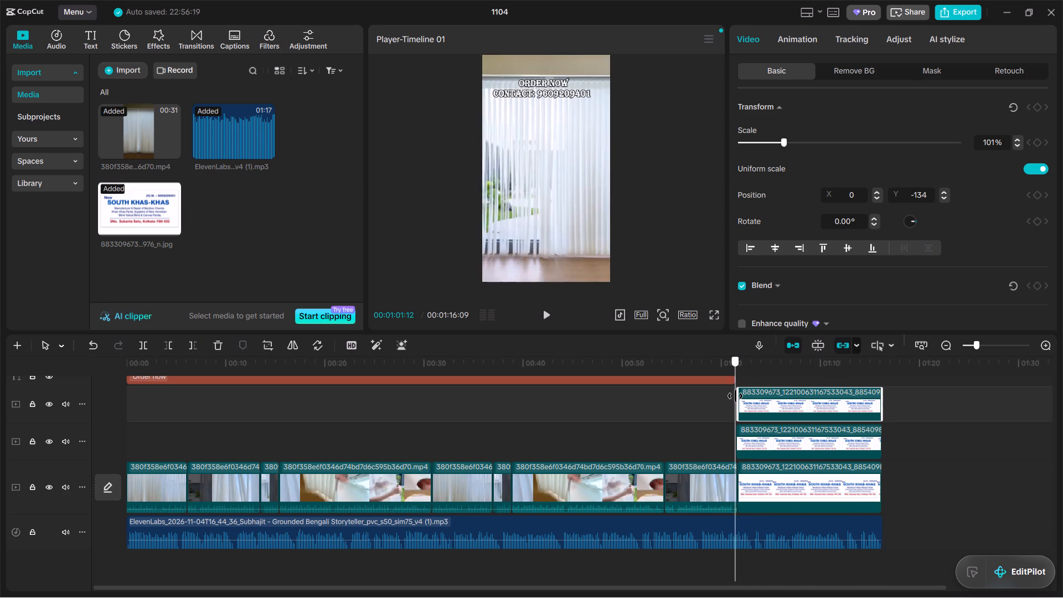
pyautogui.moveTo(735, 396); pyautogui.dragTo(736, 396)
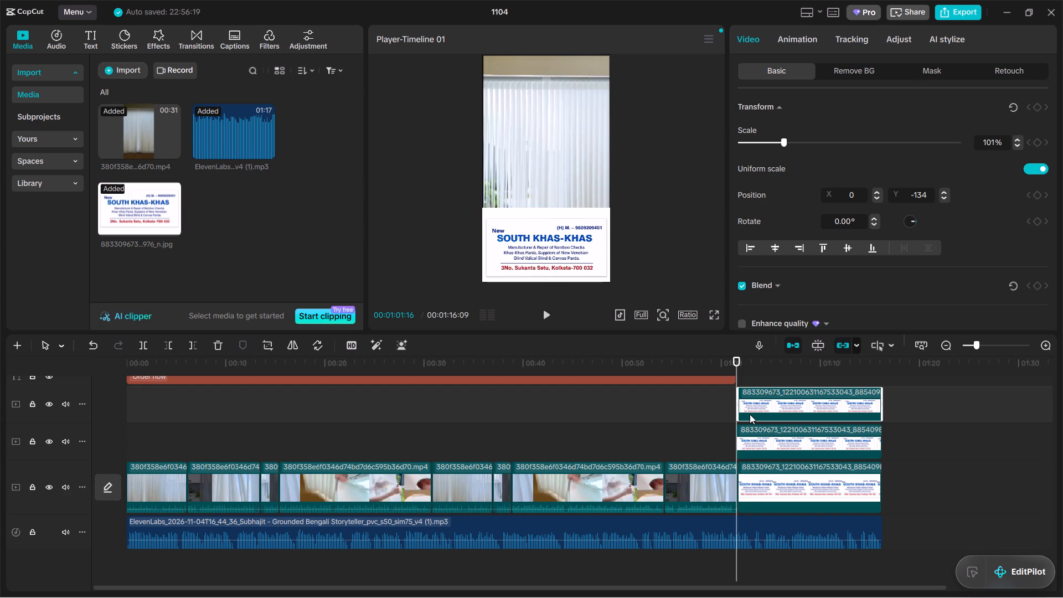
pyautogui.click(755, 496)
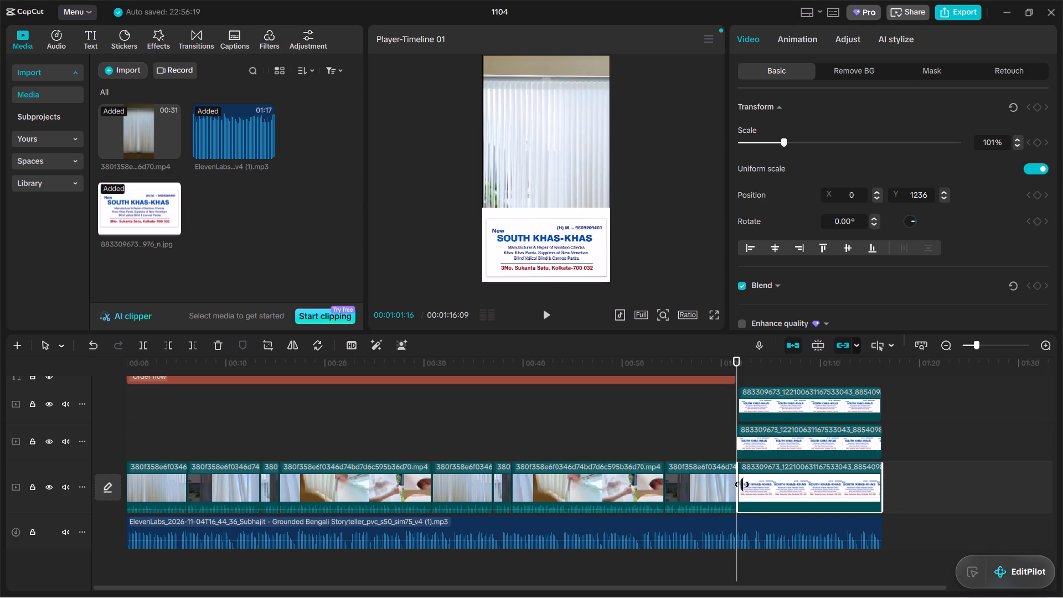
pyautogui.moveTo(735, 474); pyautogui.dragTo(741, 474)
pyautogui.click(740, 474)
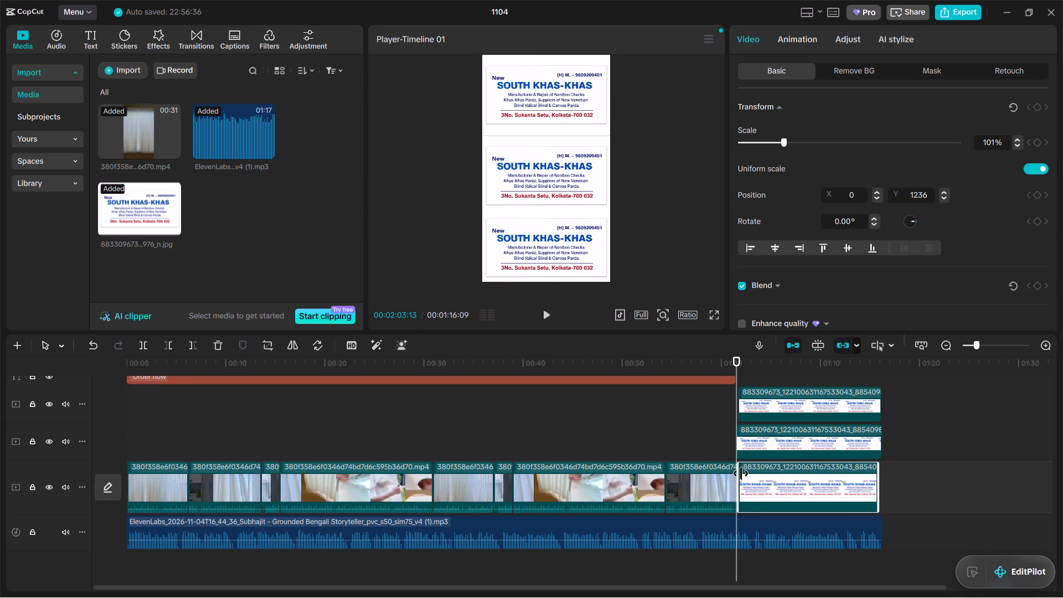
pyautogui.click(739, 473)
pyautogui.tripleClick(739, 473)
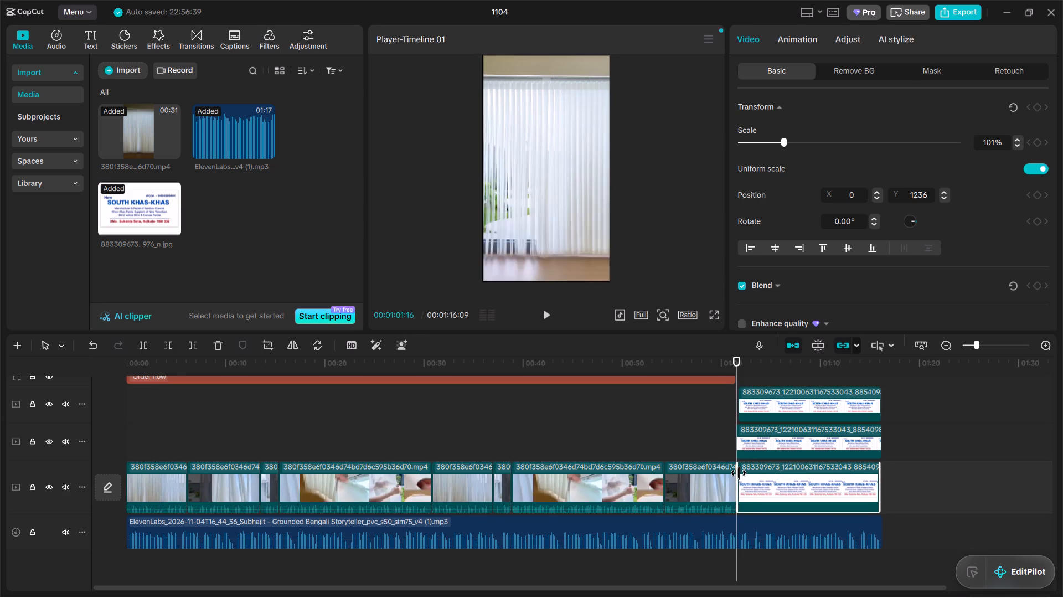
pyautogui.click(739, 470)
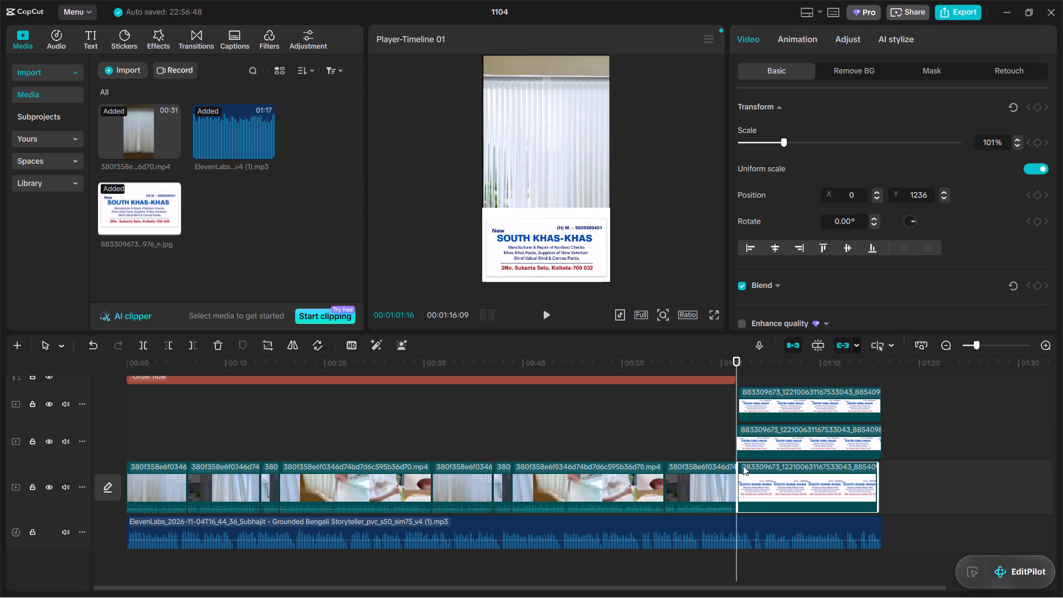
pyautogui.click(743, 467)
pyautogui.click(739, 470)
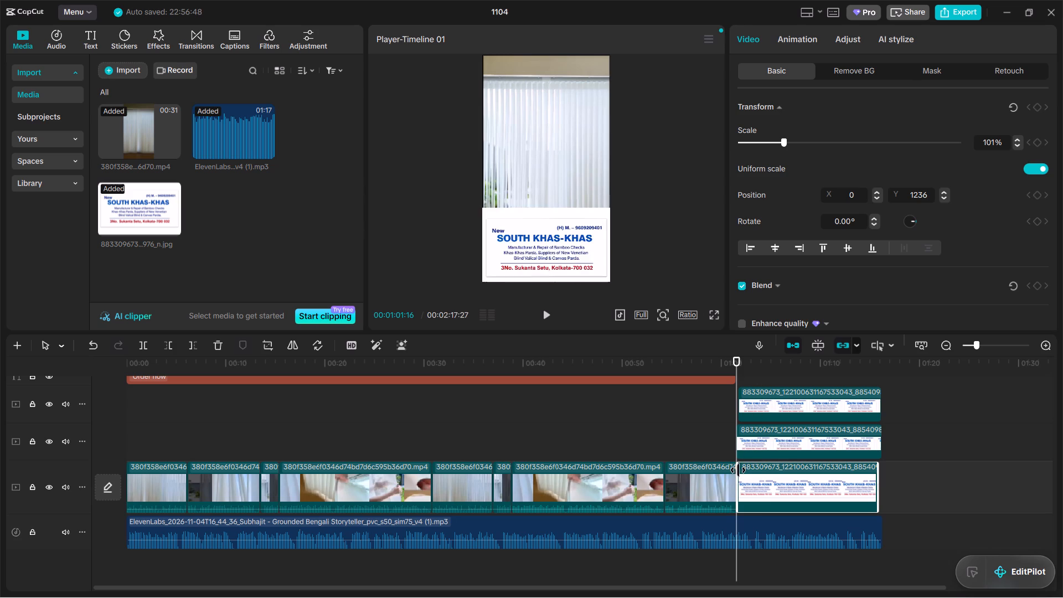
pyautogui.click(736, 466)
pyautogui.moveTo(737, 465); pyautogui.dragTo(734, 465)
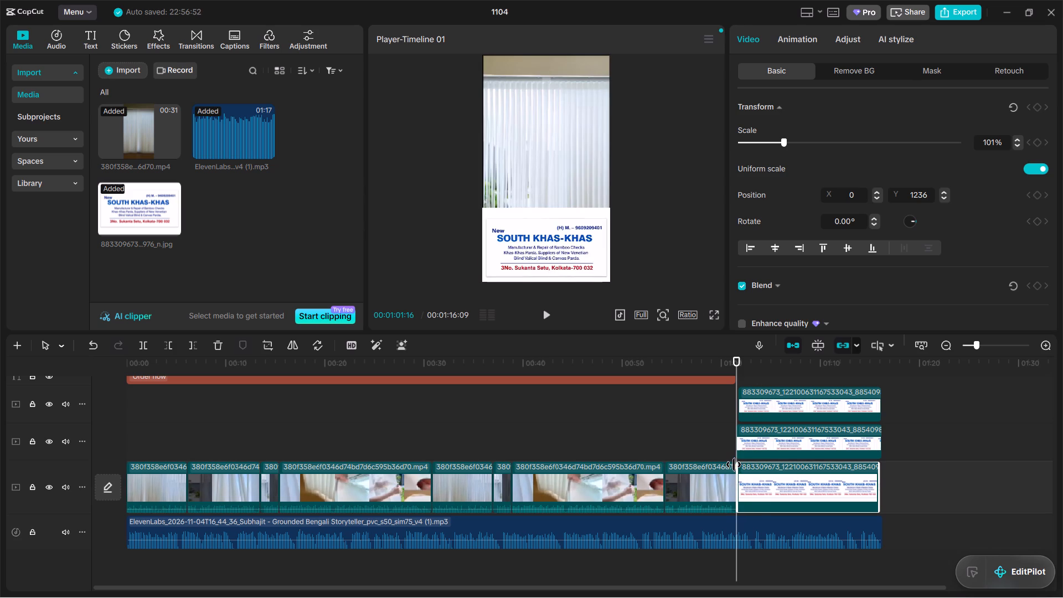
pyautogui.moveTo(734, 465); pyautogui.dragTo(726, 467)
pyautogui.click(737, 465)
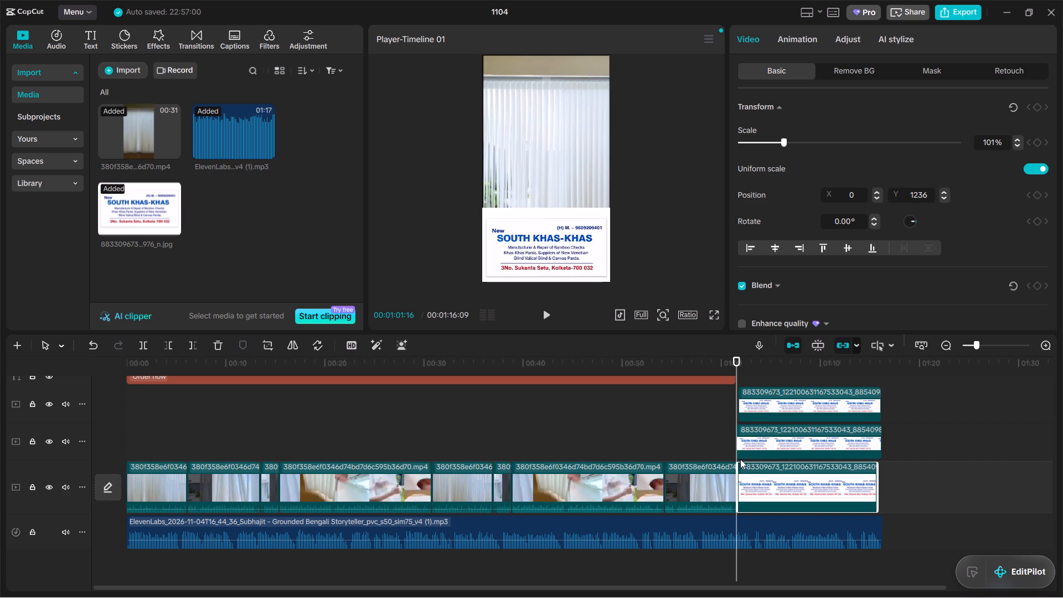
# Trim the start of the lower overlay business card clip to line up with the start of the card above it.
pyautogui.click(744, 435)
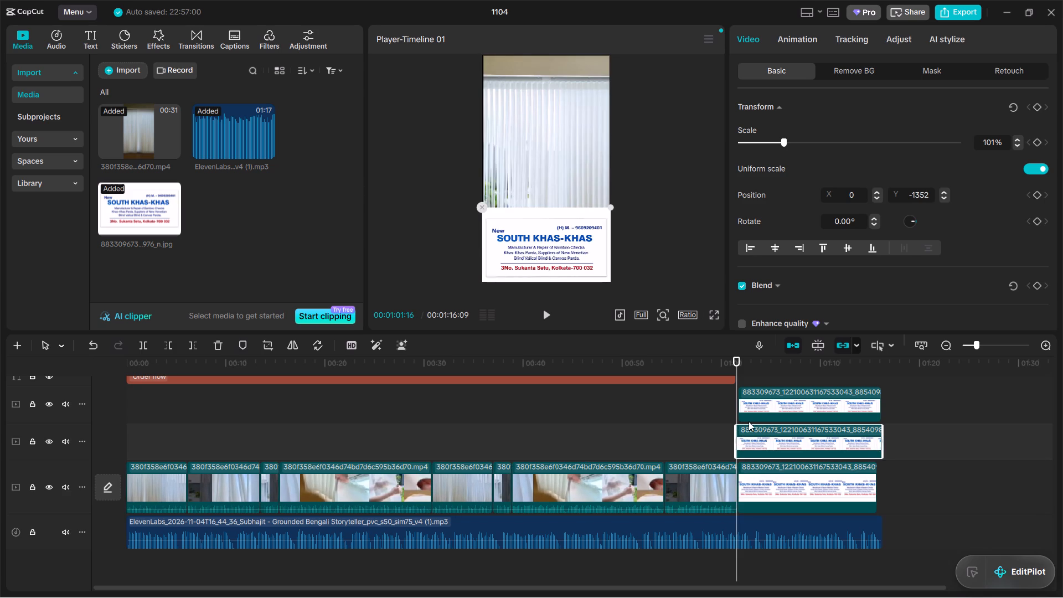
pyautogui.moveTo(735, 430); pyautogui.dragTo(739, 431)
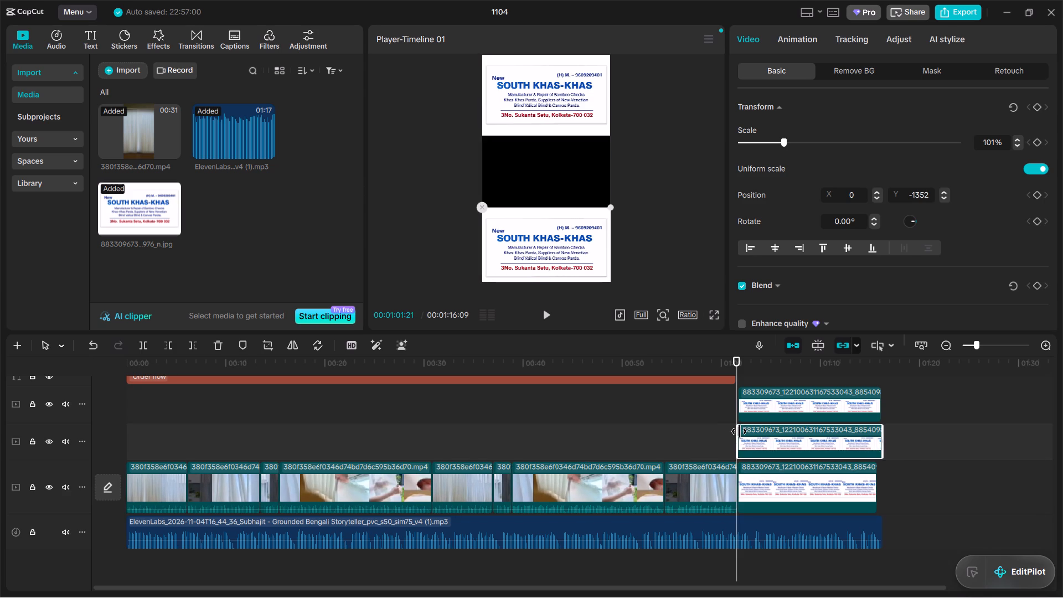
pyautogui.moveTo(739, 431); pyautogui.dragTo(741, 431)
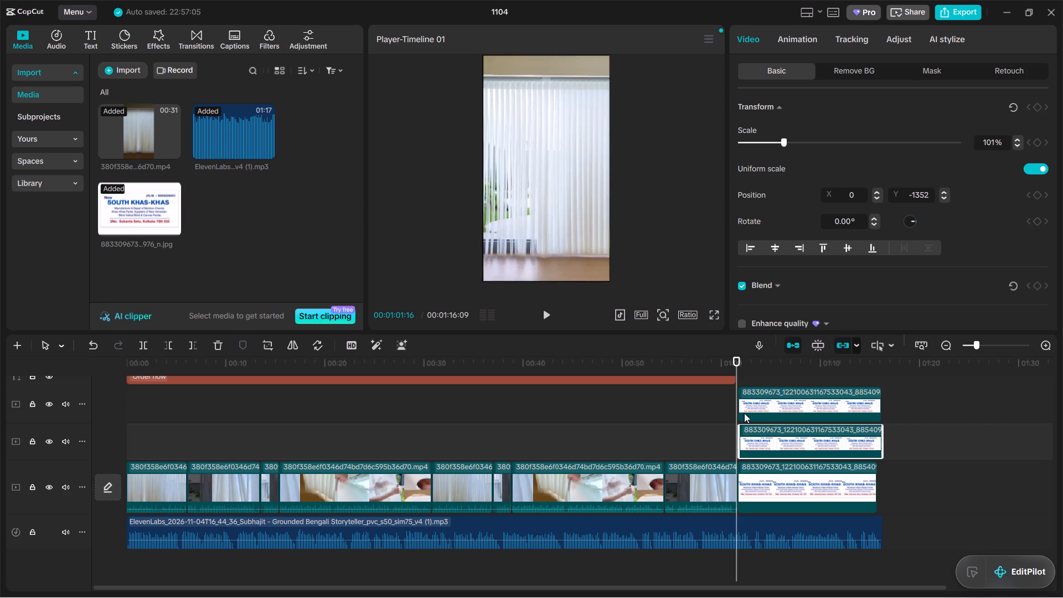
# Play the transition from the last curtain clip into the three-card end screen.
pyautogui.moveTo(736, 388); pyautogui.dragTo(724, 389)
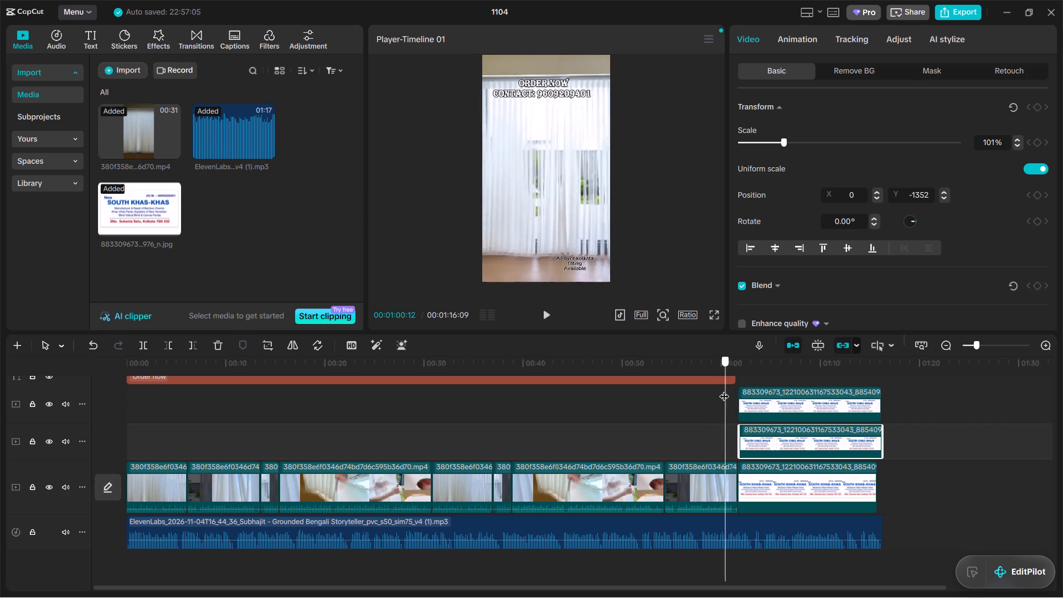
pyautogui.moveTo(724, 389); pyautogui.dragTo(724, 390)
pyautogui.press('space')
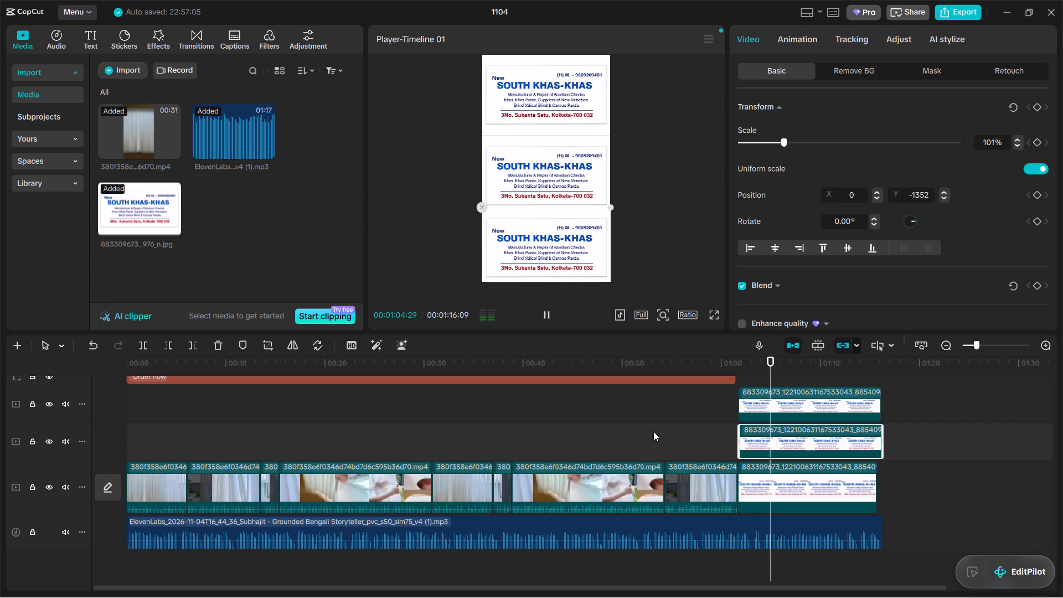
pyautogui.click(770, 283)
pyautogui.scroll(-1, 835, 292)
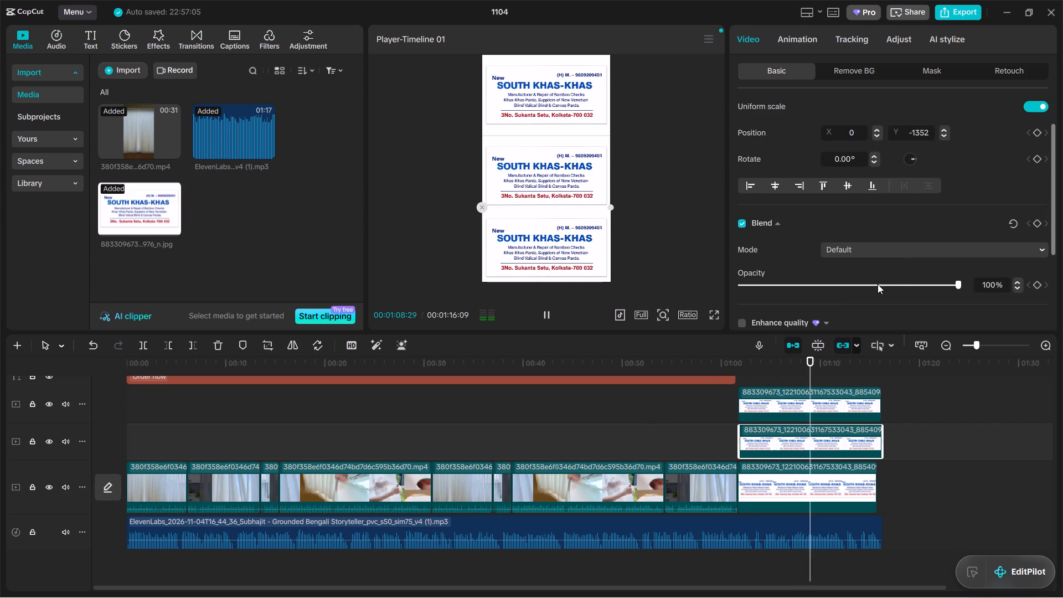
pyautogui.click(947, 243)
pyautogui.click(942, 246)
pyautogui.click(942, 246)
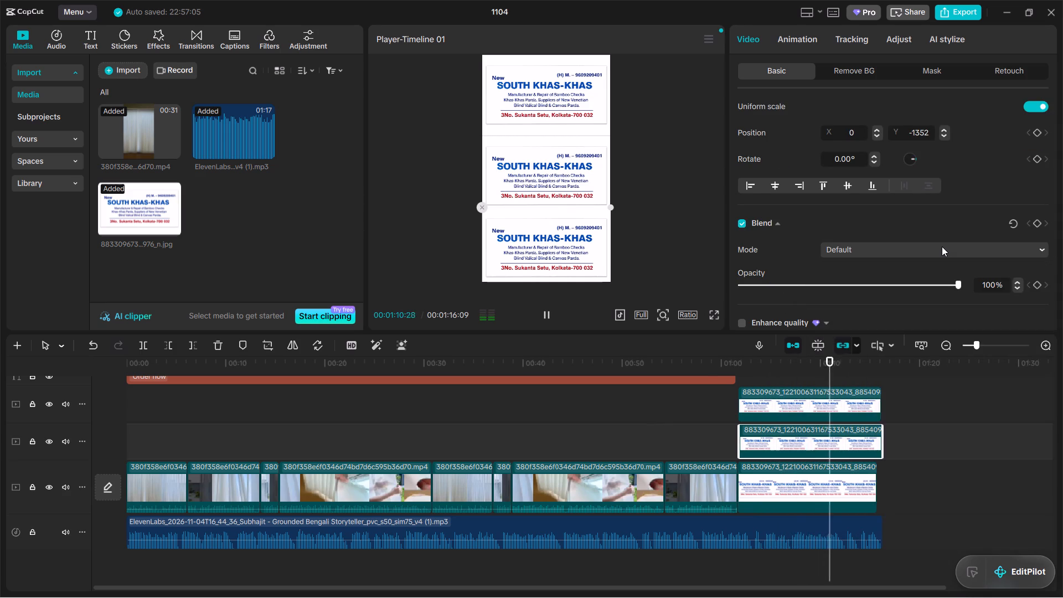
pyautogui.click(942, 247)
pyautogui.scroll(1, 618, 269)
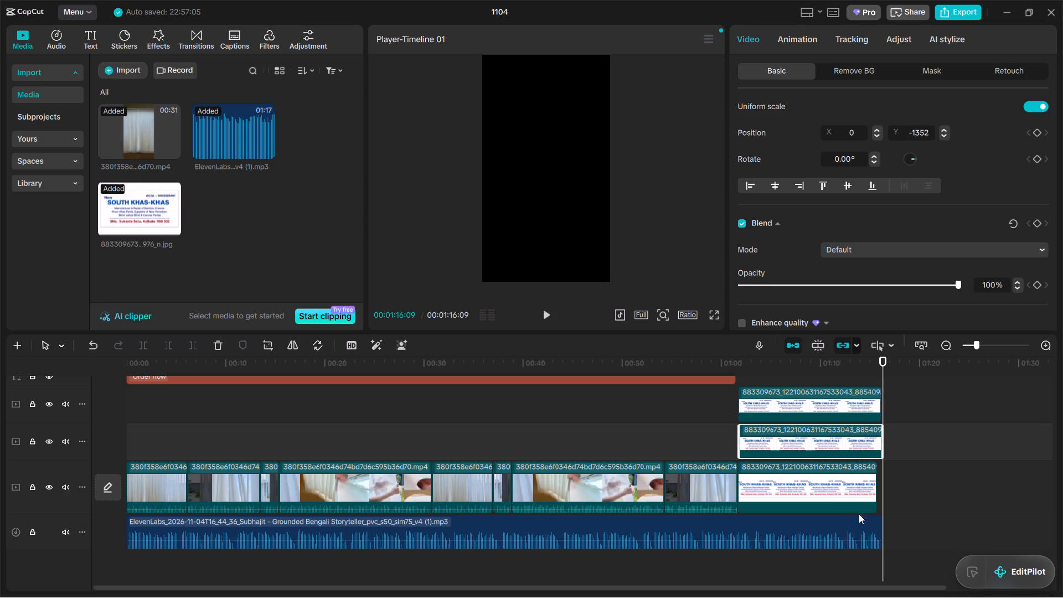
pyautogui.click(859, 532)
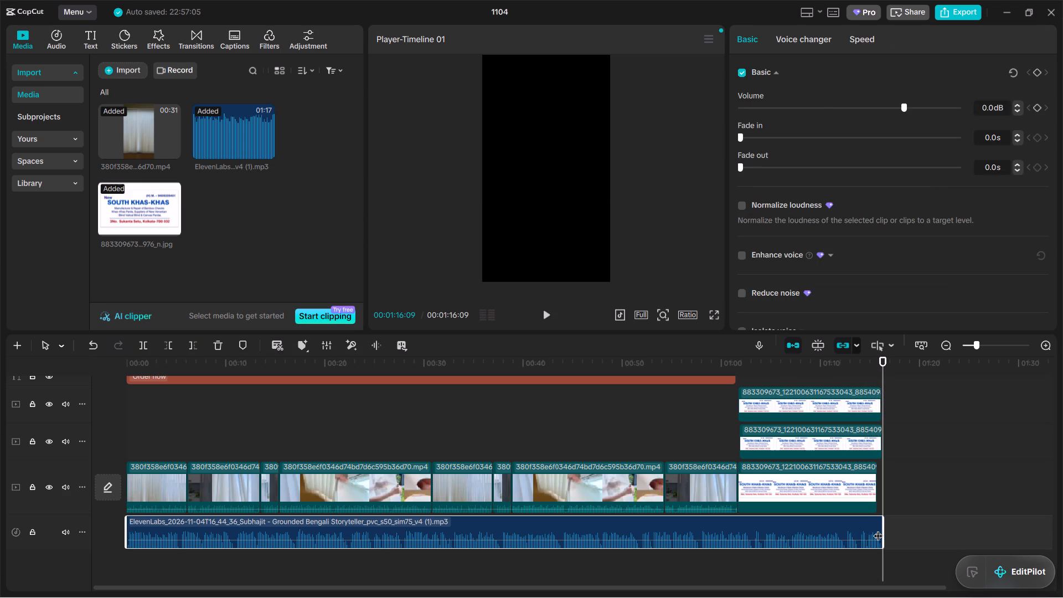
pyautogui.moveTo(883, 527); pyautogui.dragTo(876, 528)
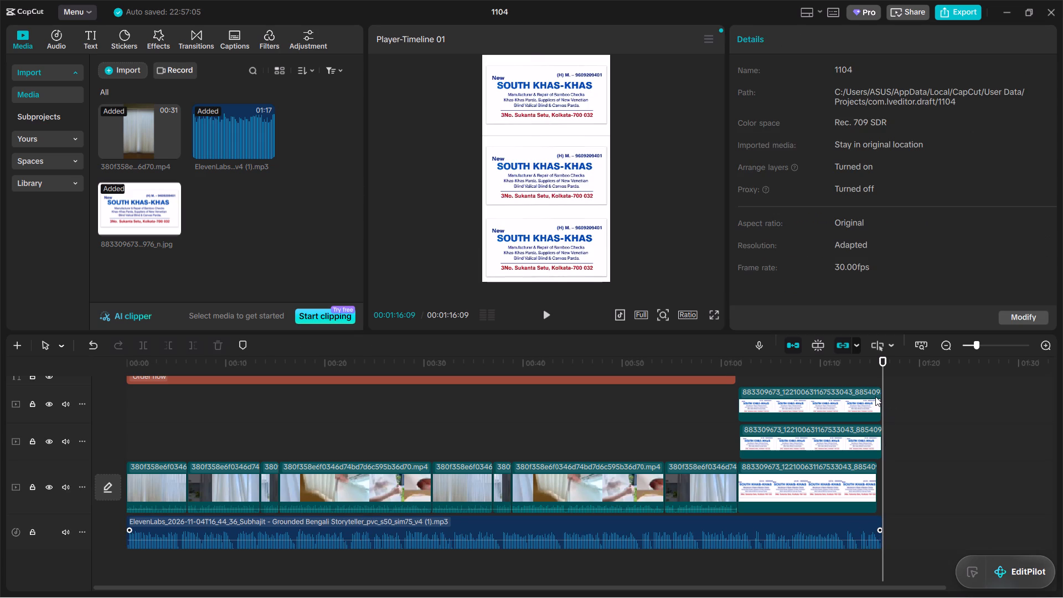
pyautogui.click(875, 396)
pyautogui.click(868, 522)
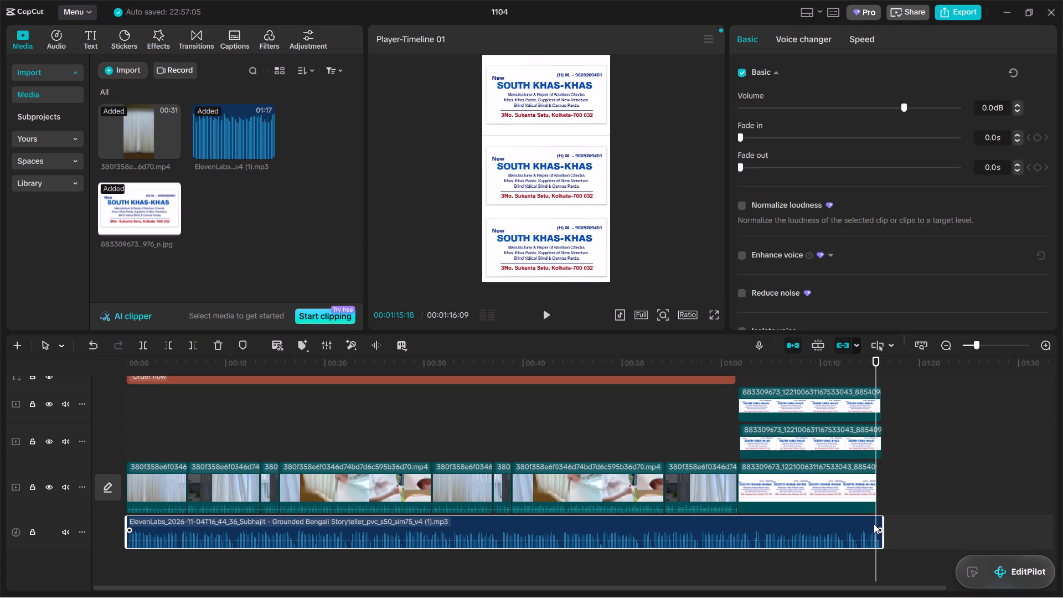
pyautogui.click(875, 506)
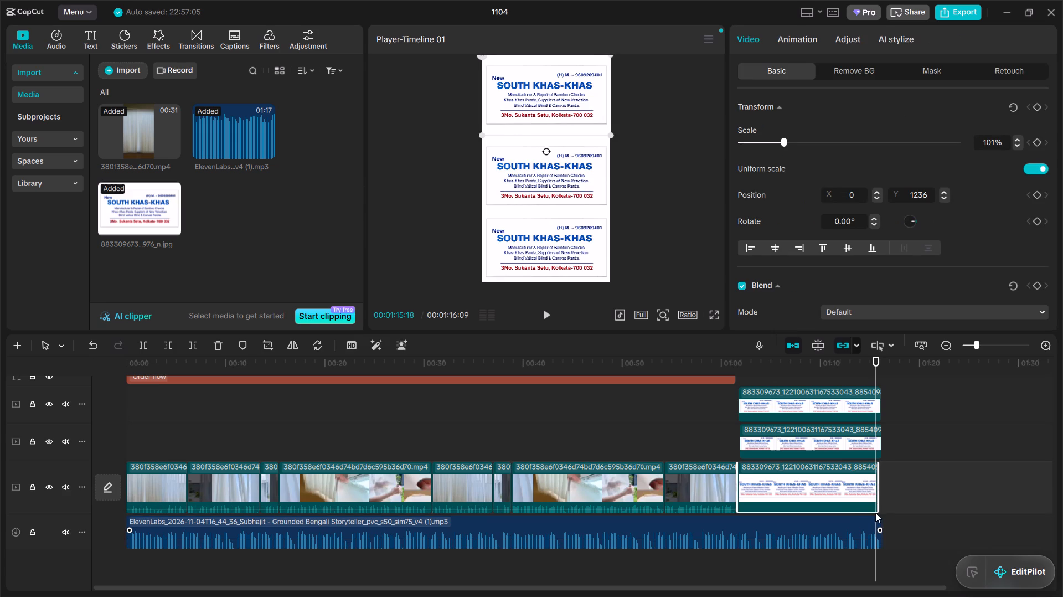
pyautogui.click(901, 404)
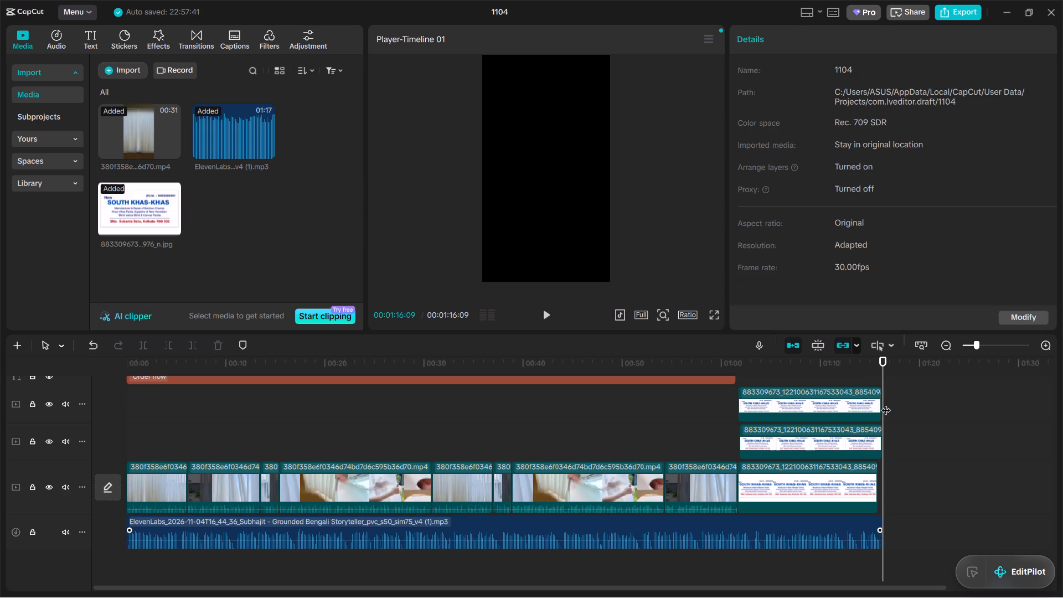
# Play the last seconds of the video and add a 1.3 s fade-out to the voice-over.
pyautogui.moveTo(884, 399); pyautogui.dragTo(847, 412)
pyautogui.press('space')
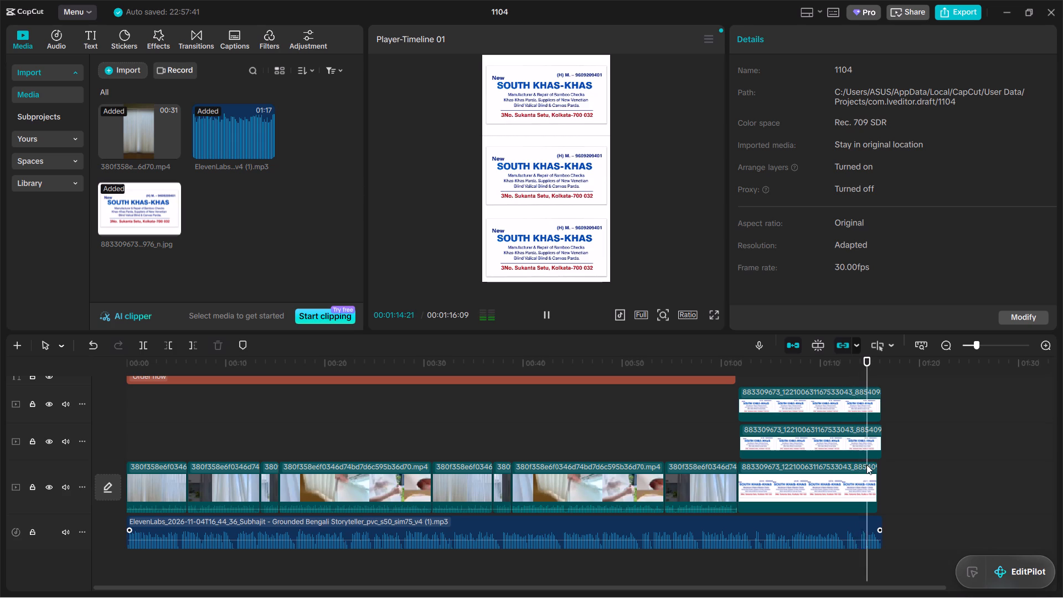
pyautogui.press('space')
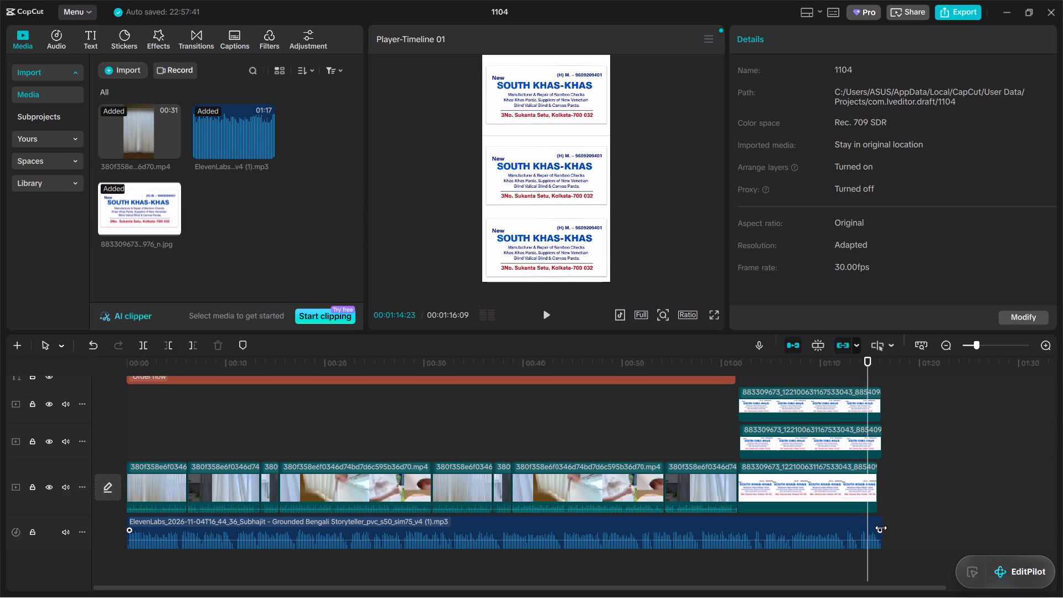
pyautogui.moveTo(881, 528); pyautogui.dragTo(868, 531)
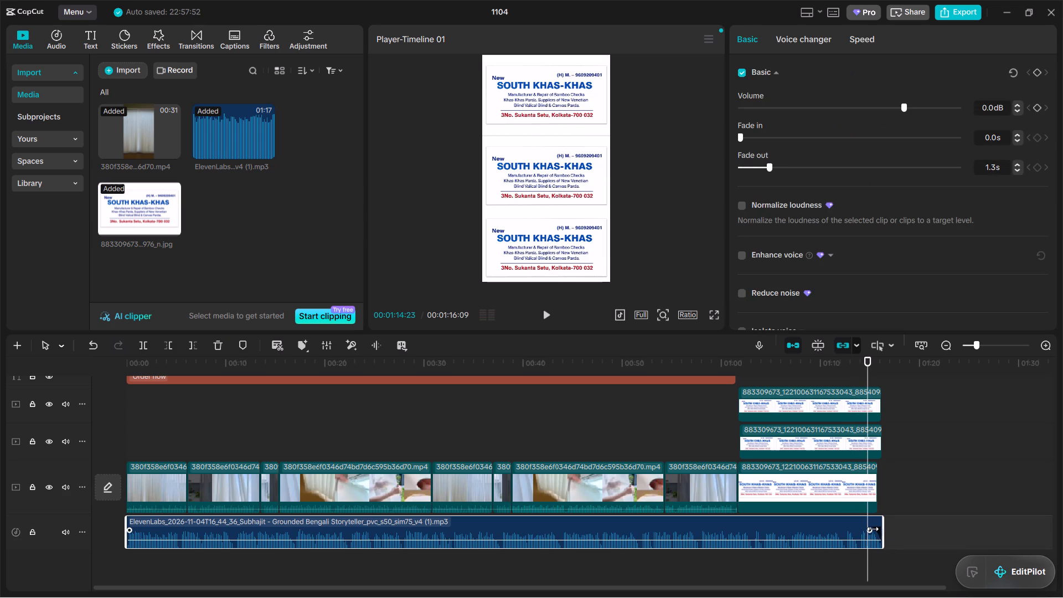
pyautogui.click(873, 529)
# Trim the end of the voice-over back to the playhead at 00:01:14:23.
pyautogui.moveTo(882, 525); pyautogui.dragTo(872, 525)
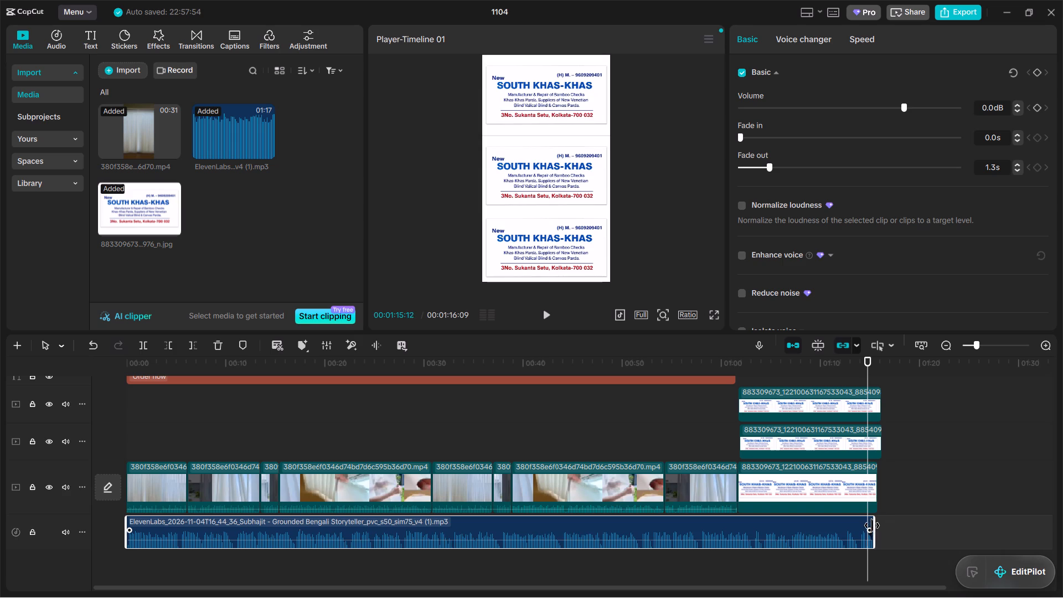
pyautogui.moveTo(872, 525); pyautogui.dragTo(867, 528)
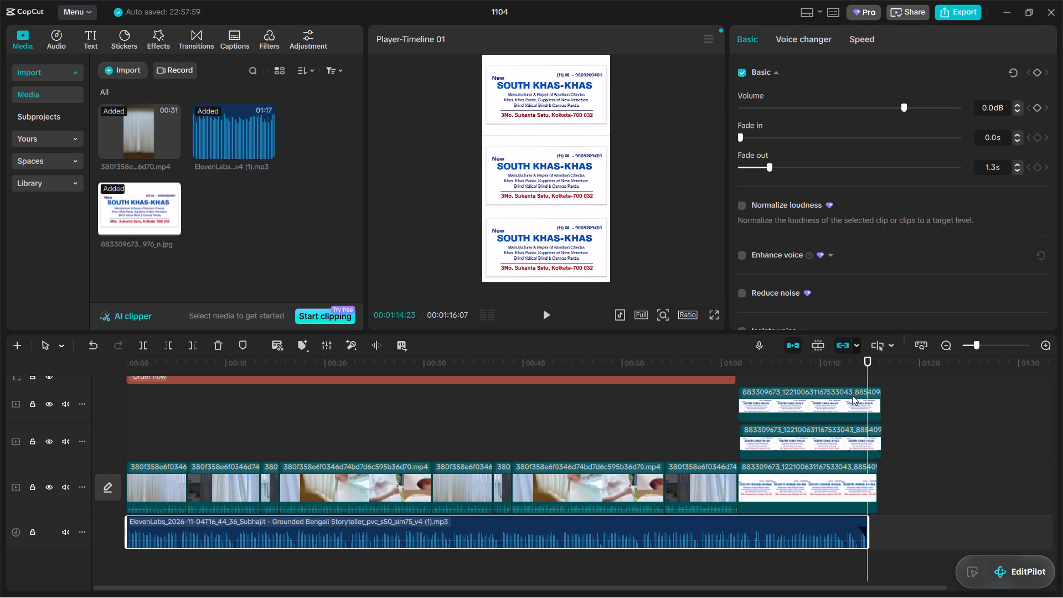
# Replay the ending and set the voice-over's fade-out to 0.5 s.
pyautogui.moveTo(867, 382); pyautogui.dragTo(840, 389)
pyautogui.press('space')
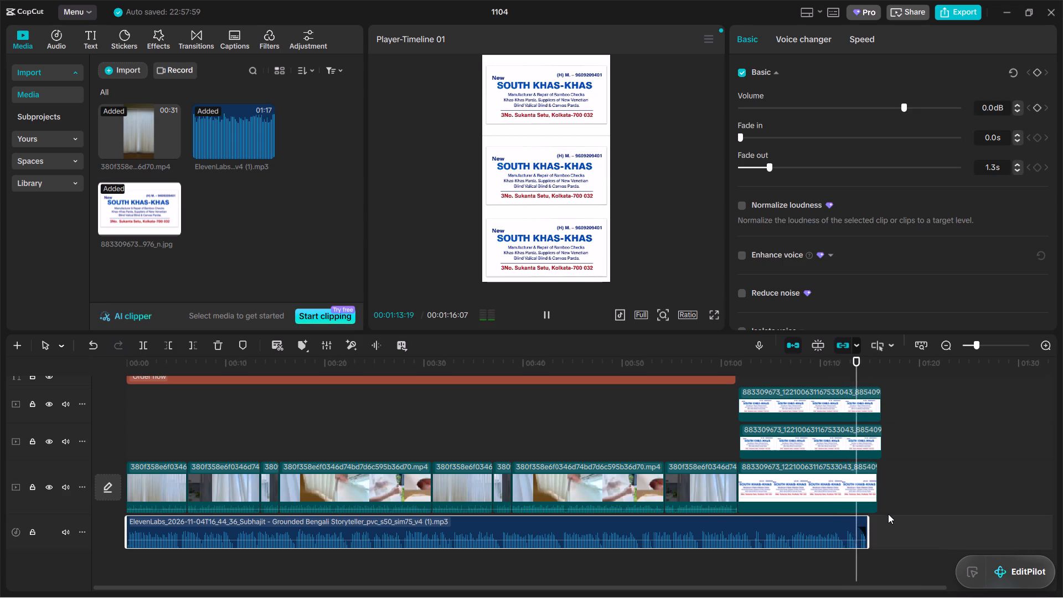
pyautogui.press('space')
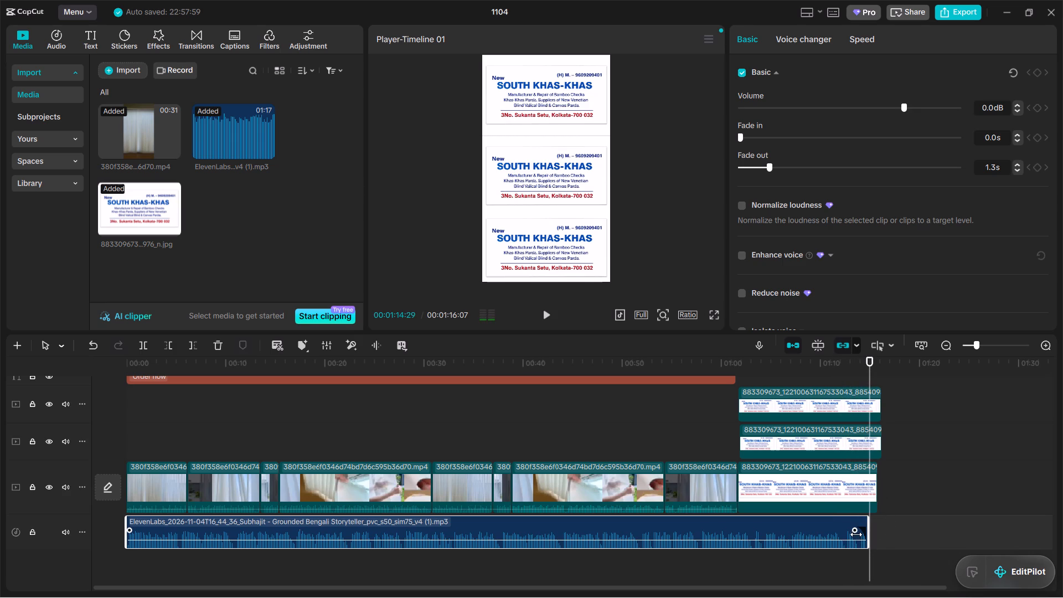
pyautogui.moveTo(858, 530); pyautogui.dragTo(865, 530)
pyautogui.moveTo(865, 530); pyautogui.dragTo(866, 530)
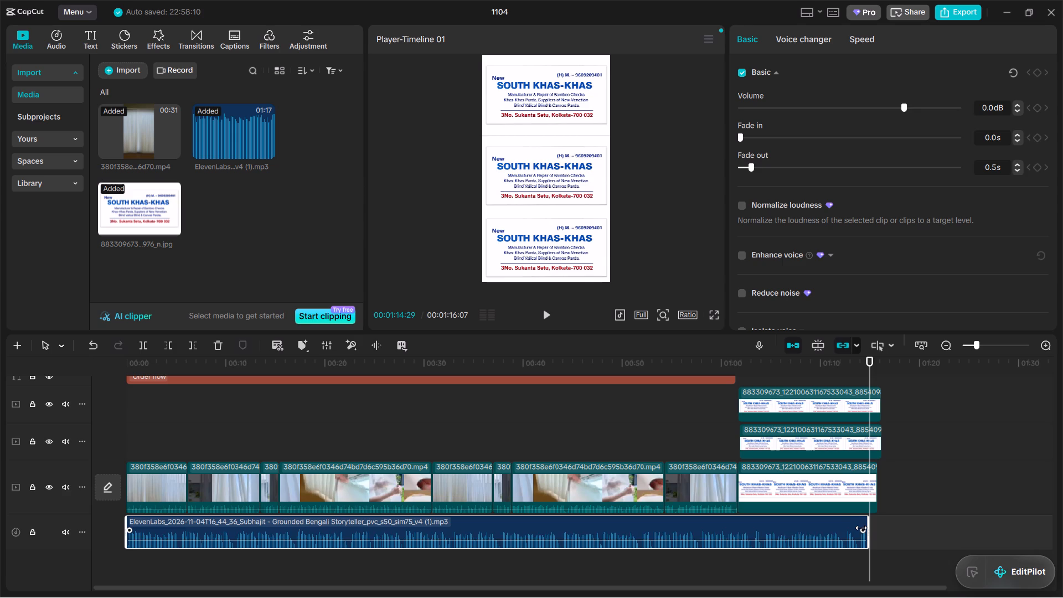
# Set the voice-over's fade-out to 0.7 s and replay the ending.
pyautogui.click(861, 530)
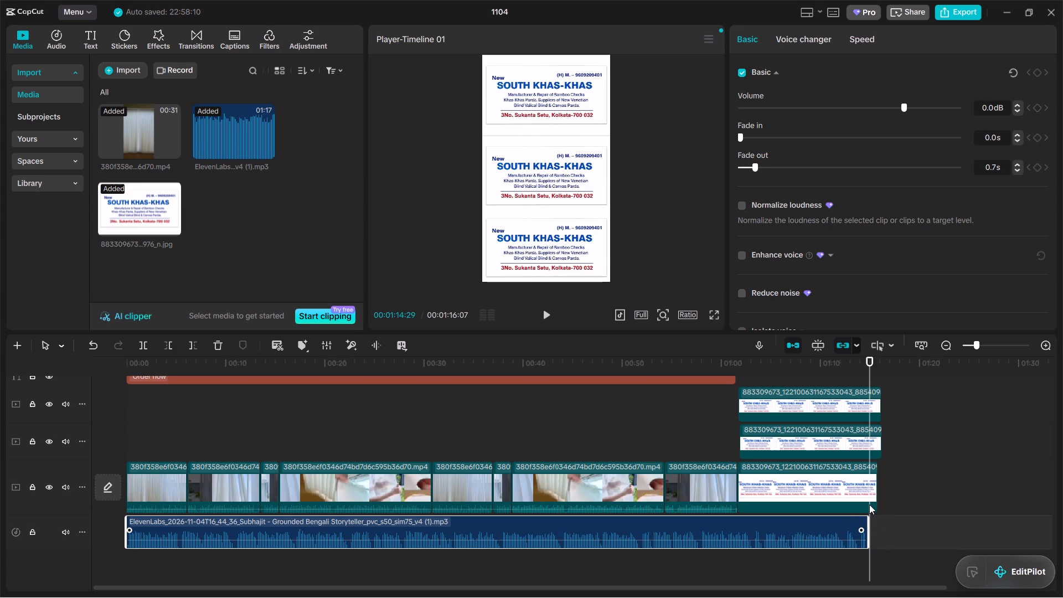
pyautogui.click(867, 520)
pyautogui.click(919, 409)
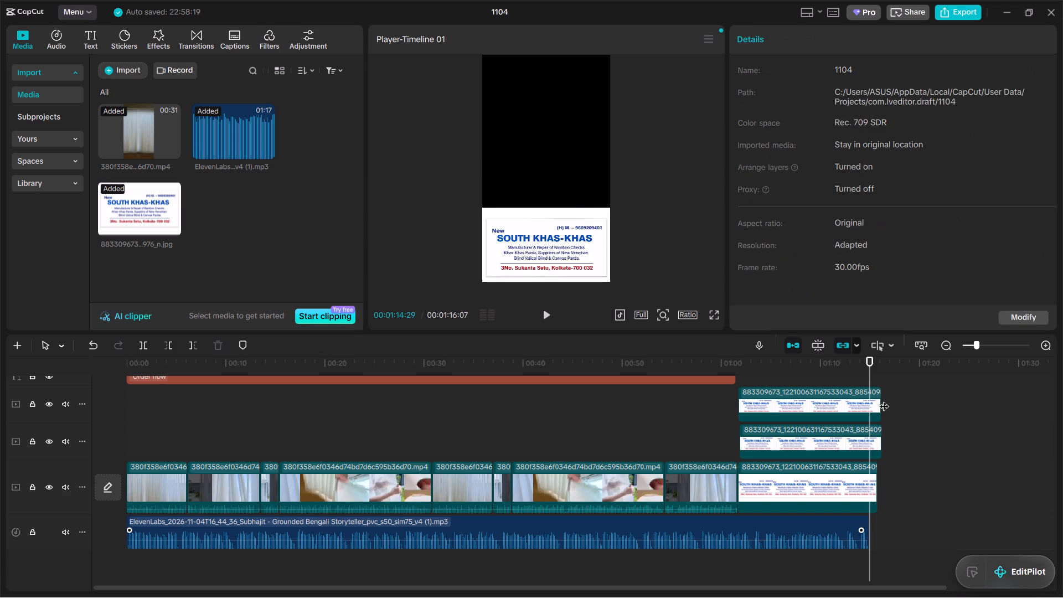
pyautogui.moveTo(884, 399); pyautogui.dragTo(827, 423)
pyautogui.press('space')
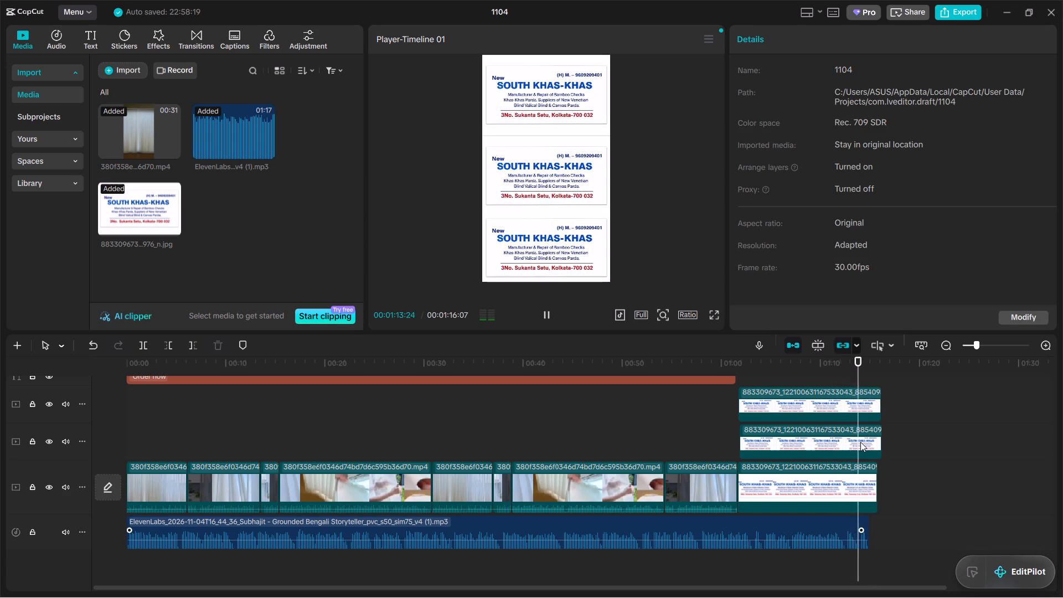
# Set the fade-out at the end of the voice-over to 0.5 s.
pyautogui.click(839, 525)
pyautogui.click(868, 526)
pyautogui.moveTo(868, 526); pyautogui.dragTo(866, 527)
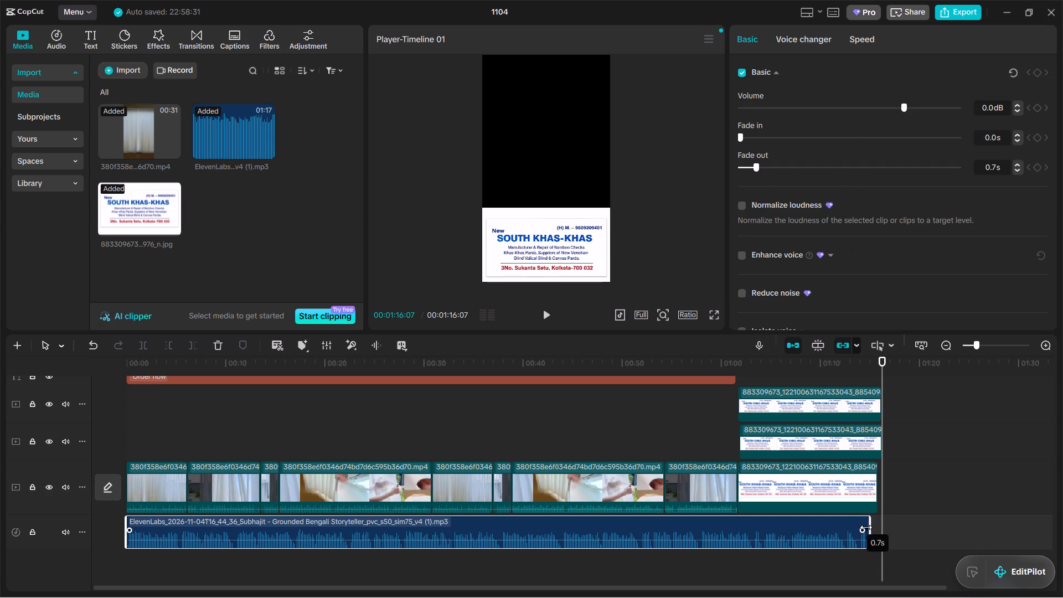
pyautogui.moveTo(866, 527); pyautogui.dragTo(872, 527)
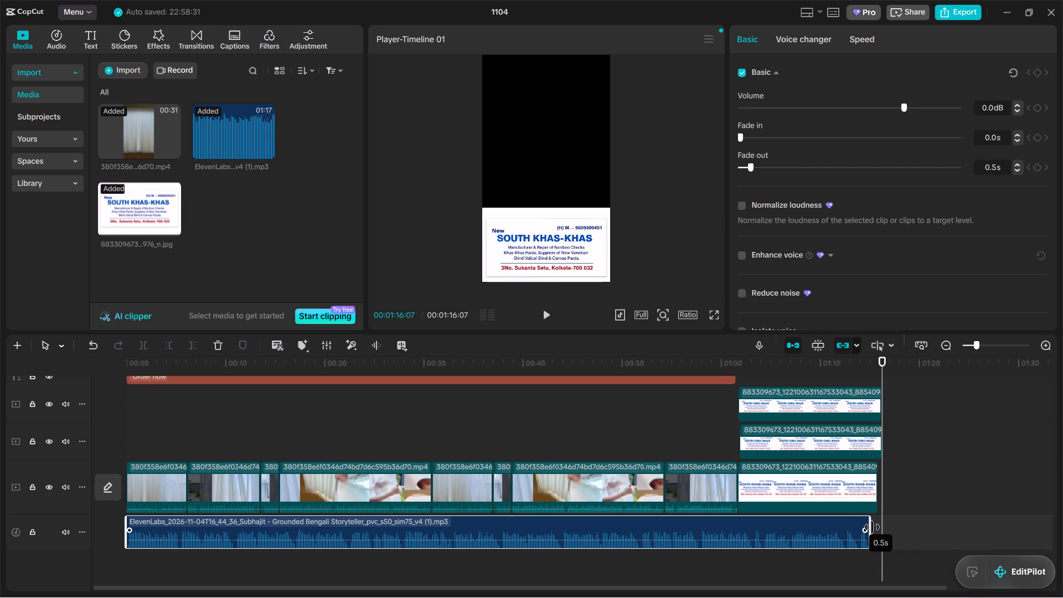
pyautogui.moveTo(872, 527); pyautogui.dragTo(874, 527)
pyautogui.click(870, 522)
# Replay the end screen from about 00:01:13:01 to check how the voice-over finishes.
pyautogui.click(880, 500)
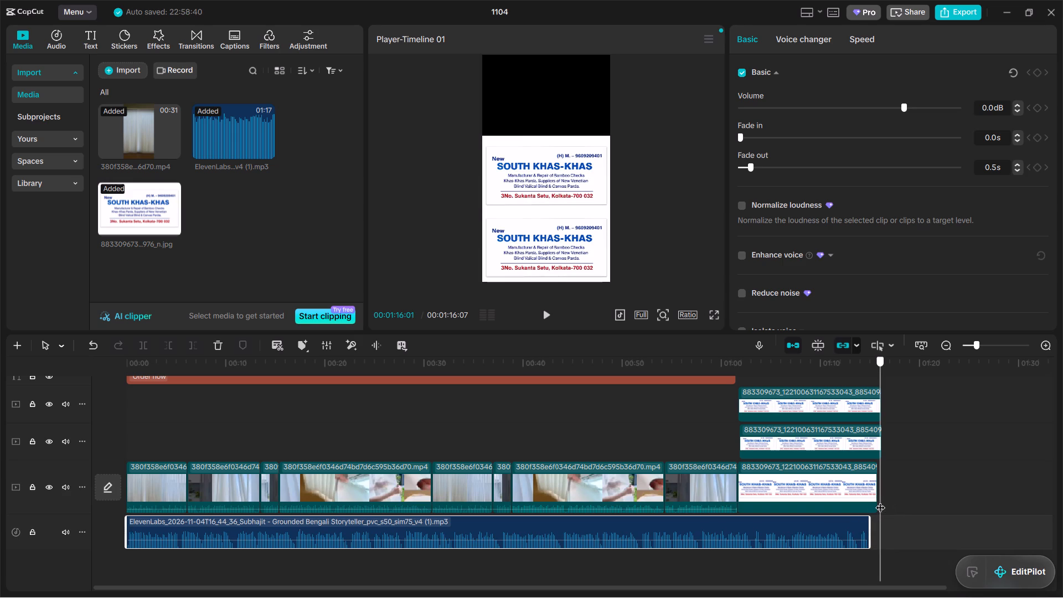
pyautogui.moveTo(864, 509); pyautogui.dragTo(858, 511)
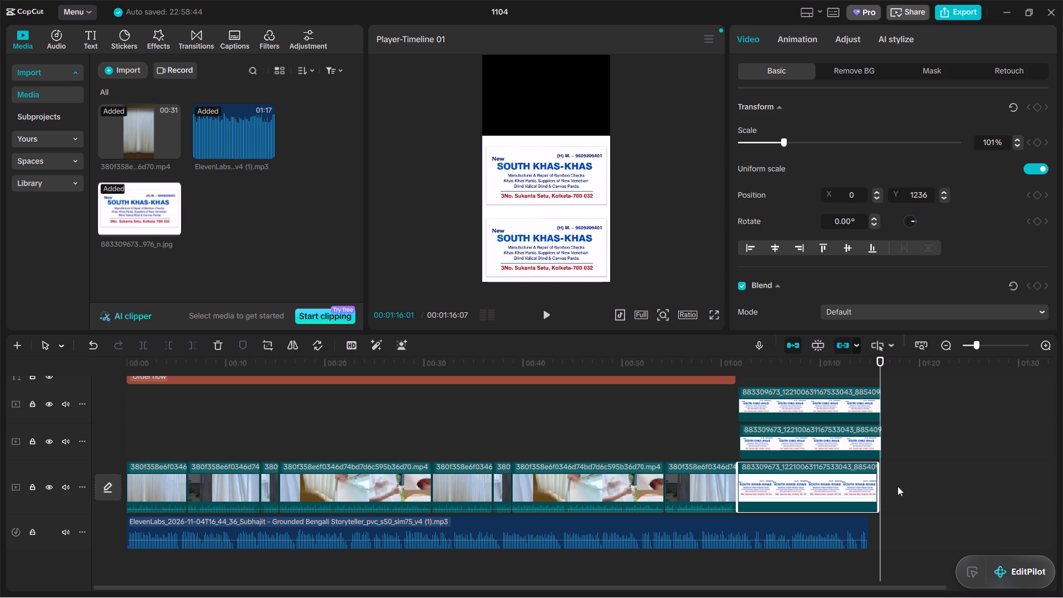
pyautogui.click(900, 486)
pyautogui.moveTo(884, 482); pyautogui.dragTo(850, 497)
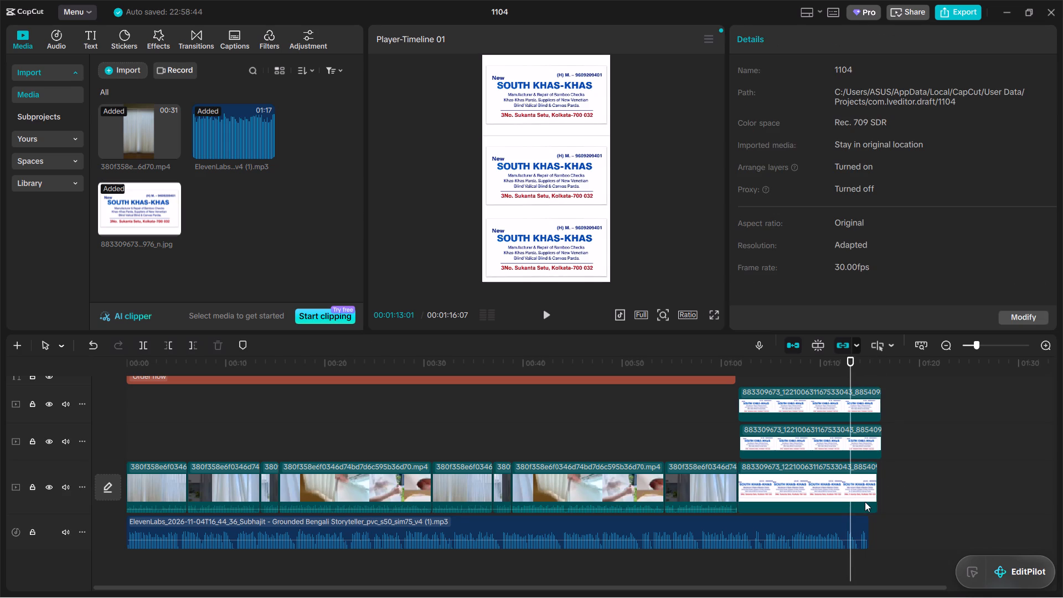
pyautogui.press('space')
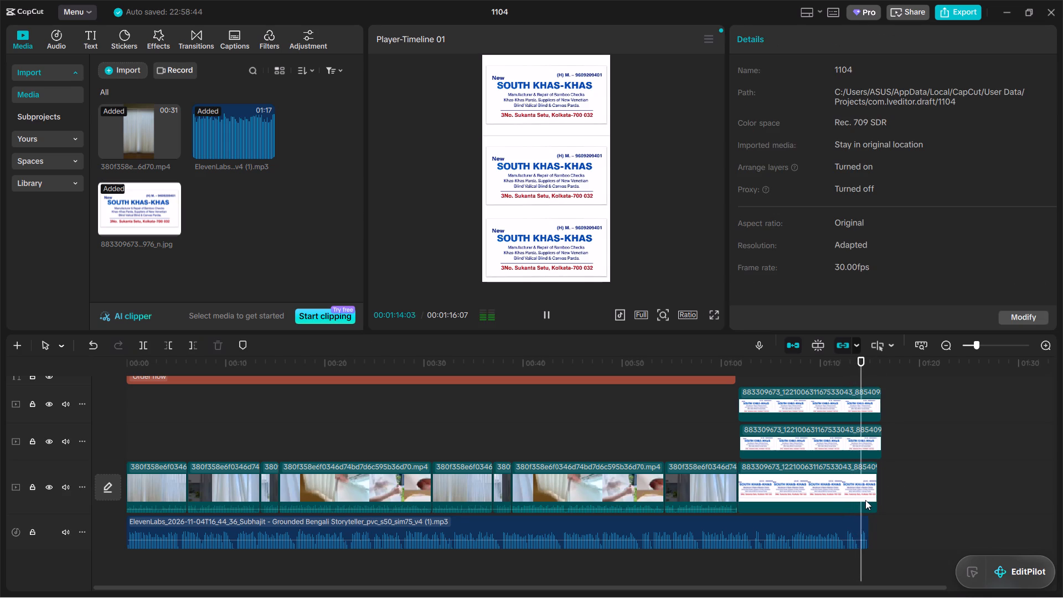
# Trim the ends of all three business-card clips back to the end of the voice-over, at 00:01:14:28.
pyautogui.click(864, 493)
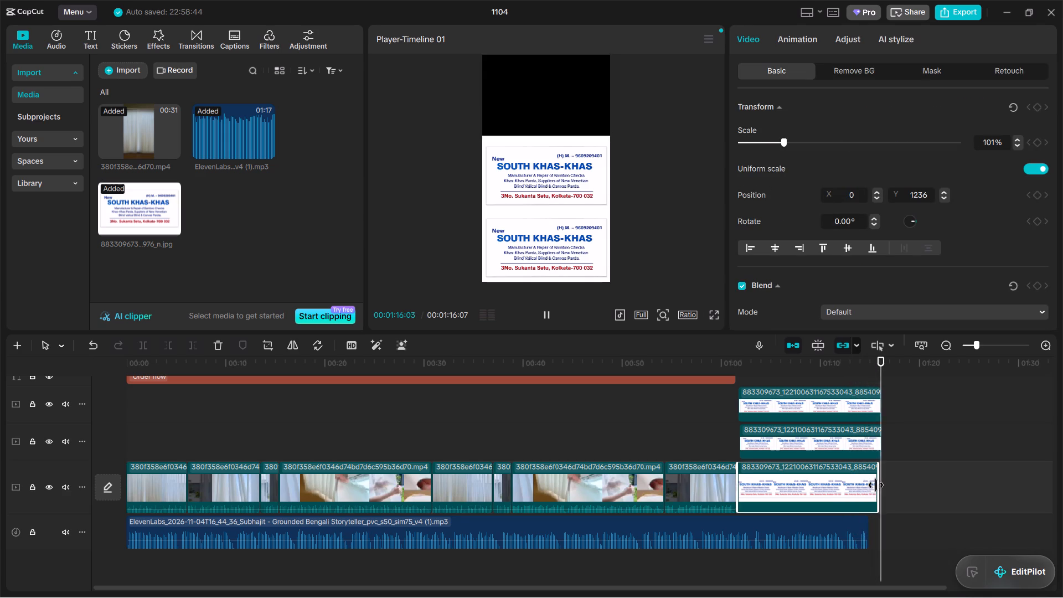
pyautogui.moveTo(878, 484); pyautogui.dragTo(865, 488)
pyautogui.click(867, 451)
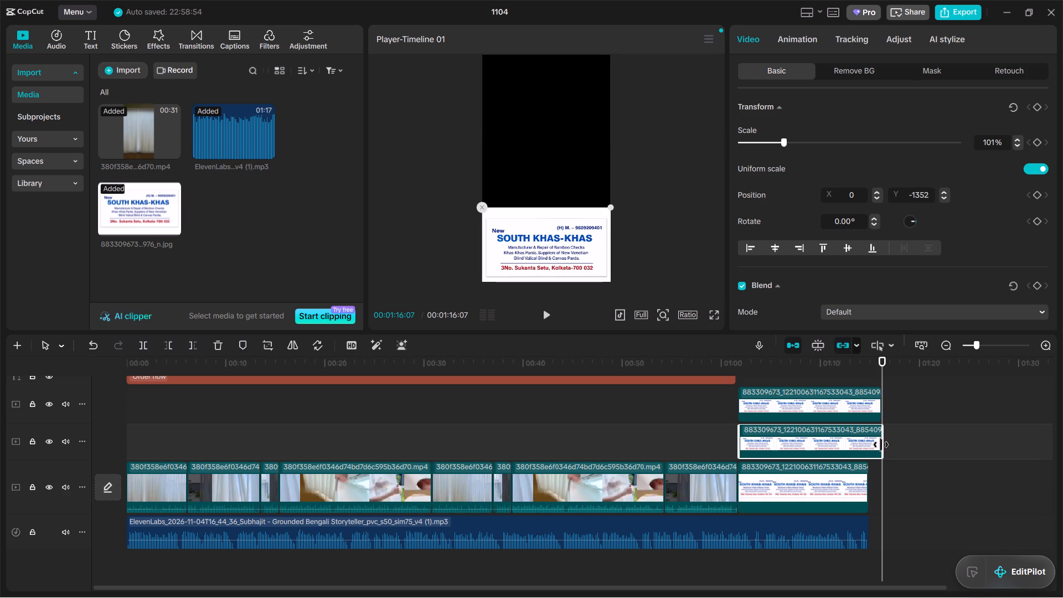
pyautogui.moveTo(881, 445); pyautogui.dragTo(866, 453)
pyautogui.click(863, 417)
pyautogui.moveTo(881, 405); pyautogui.dragTo(862, 407)
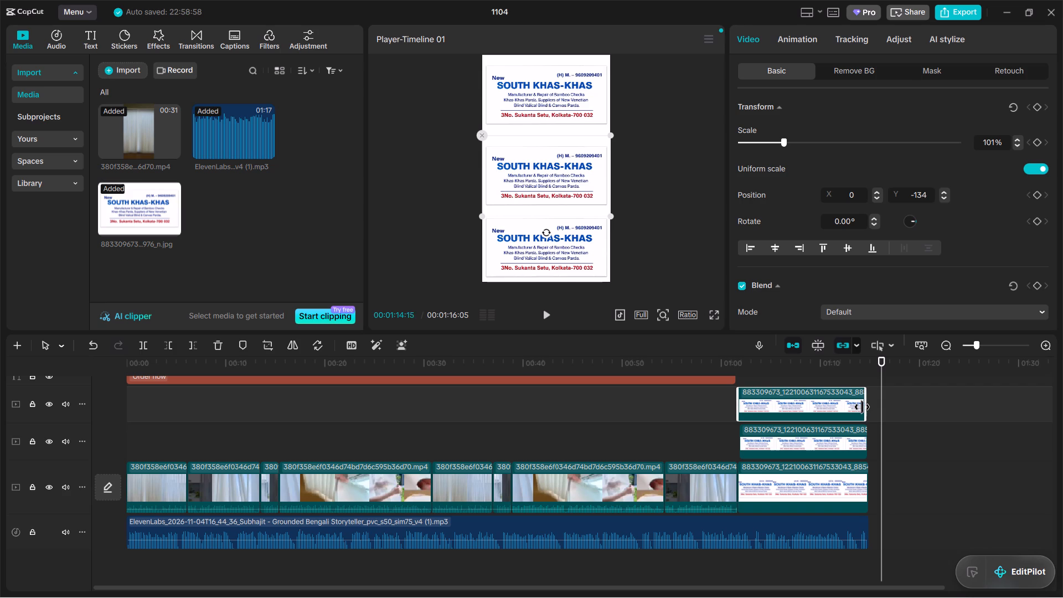
pyautogui.moveTo(862, 407); pyautogui.dragTo(863, 407)
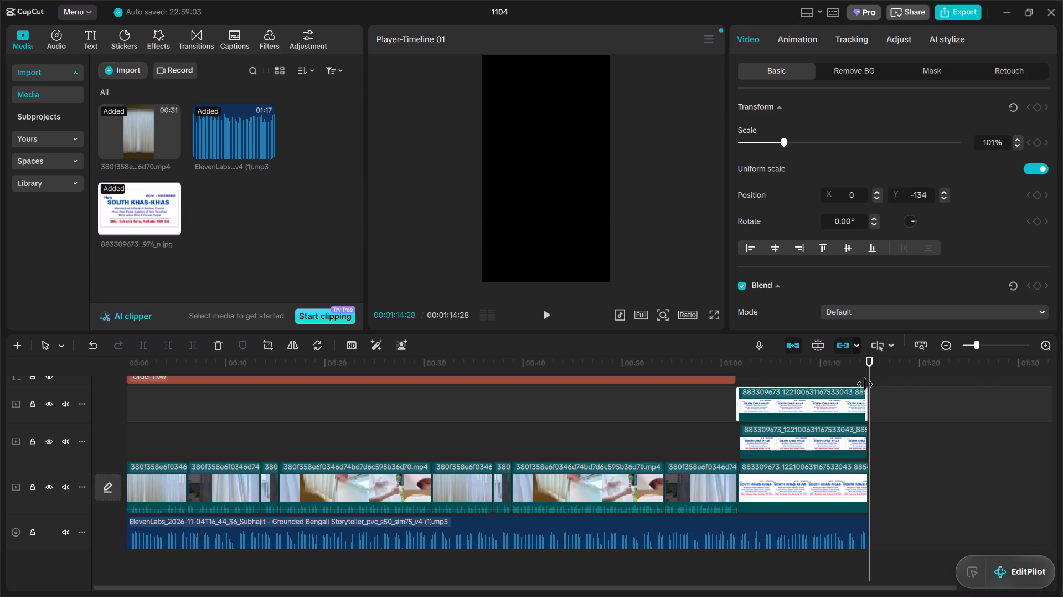
# Preview the whole video from the beginning in full screen.
pyautogui.moveTo(870, 379); pyautogui.dragTo(0, 419)
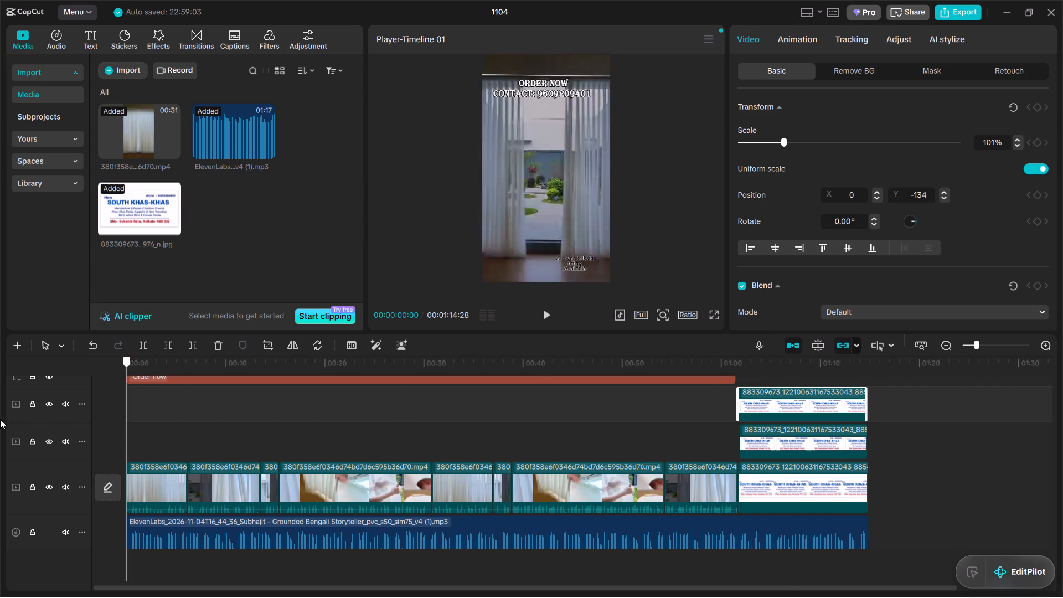
pyautogui.moveTo(0, 419); pyautogui.dragTo(0, 420)
pyautogui.press('space')
pyautogui.click(711, 316)
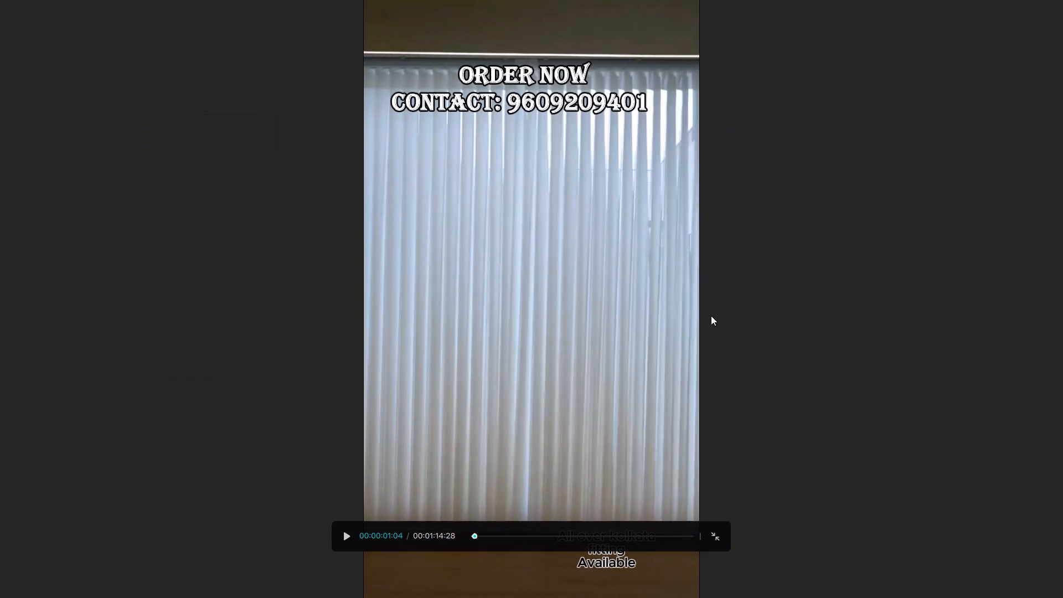
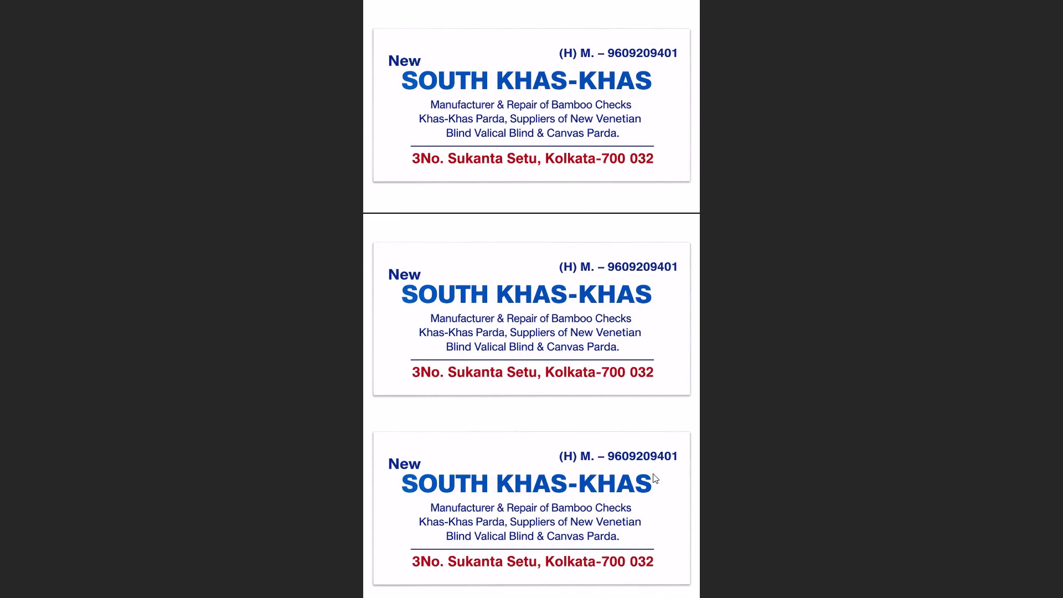
# Watch the end screen through to the end of the video and leave the full-screen preview.
pyautogui.click(653, 444)
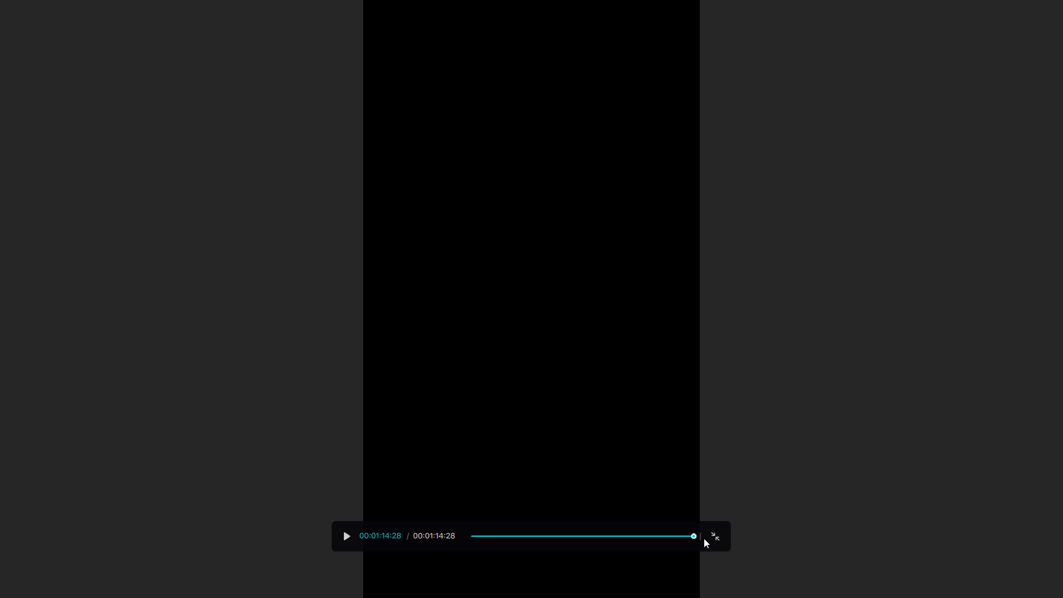
pyautogui.click(713, 535)
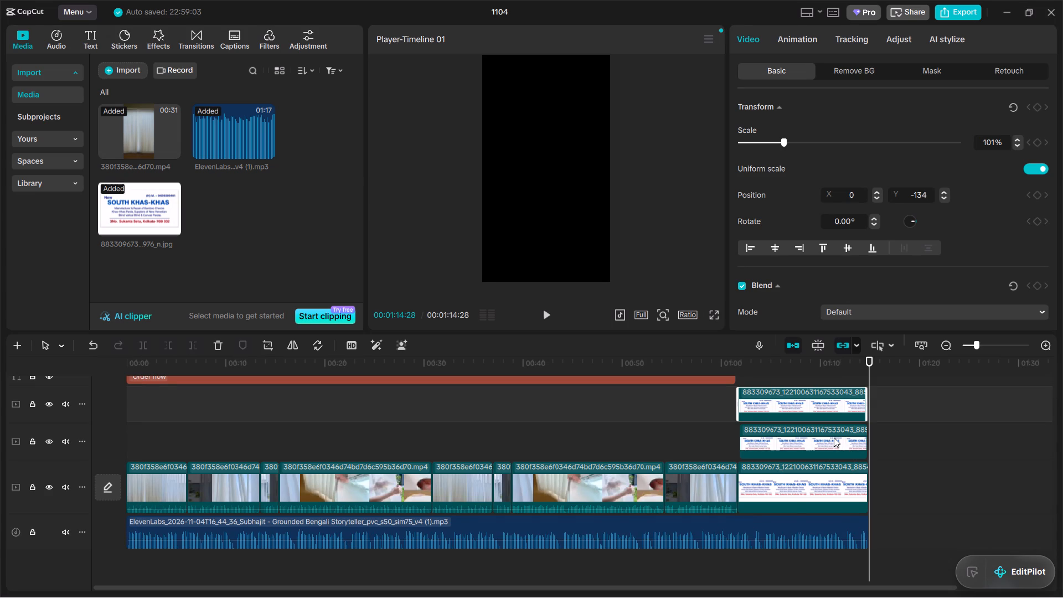
# Move the middle business card up to the vertical centre of the end screen, at position Y 0.
pyautogui.click(834, 437)
pyautogui.click(793, 429)
pyautogui.click(793, 410)
pyautogui.moveTo(868, 383); pyautogui.dragTo(854, 383)
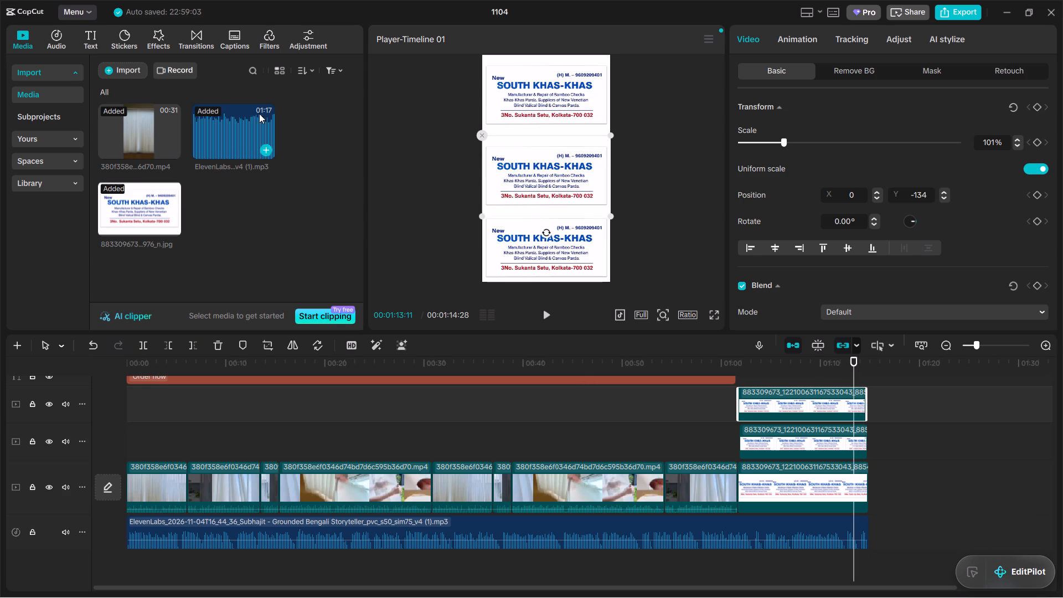
pyautogui.click(500, 174)
pyautogui.moveTo(500, 173); pyautogui.dragTo(500, 169)
pyautogui.moveTo(500, 169); pyautogui.dragTo(502, 164)
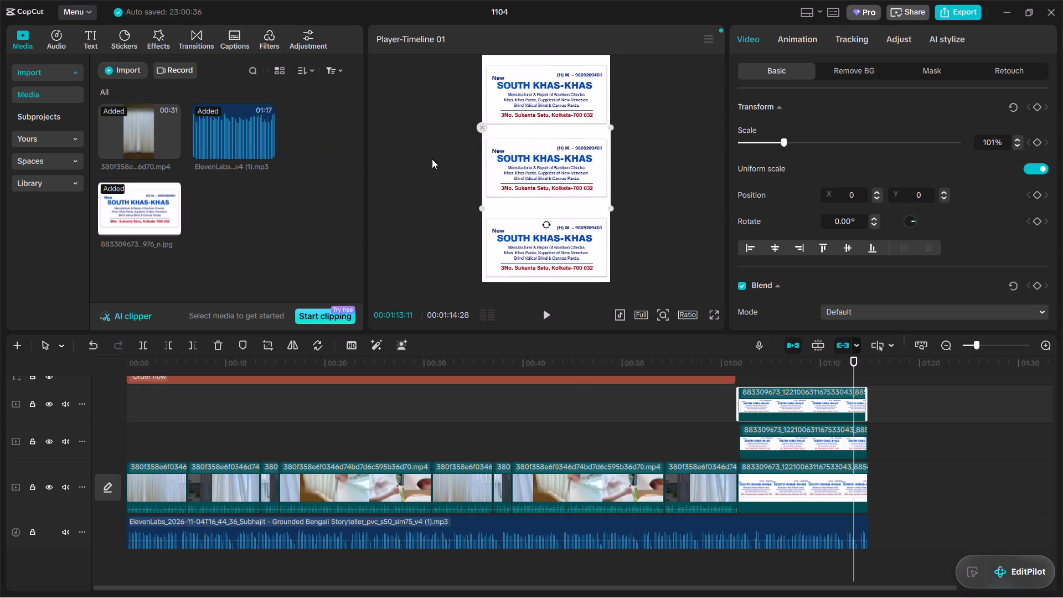
pyautogui.click(421, 157)
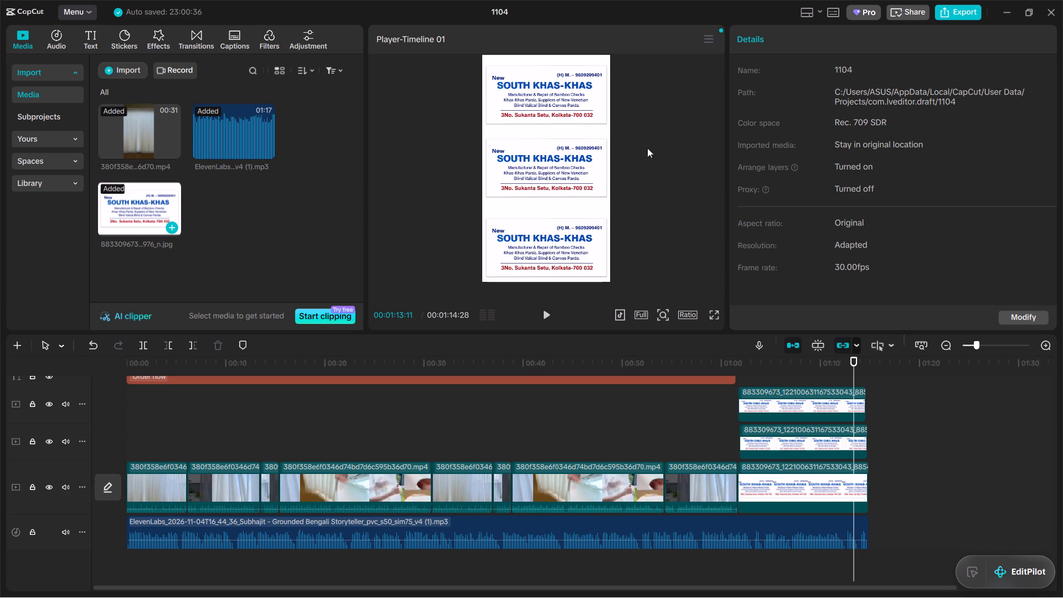
# Export the video as 1104 in mp4 format at 1080P and 30fps to the Videos folder, without sharing it online.
pyautogui.click(959, 11)
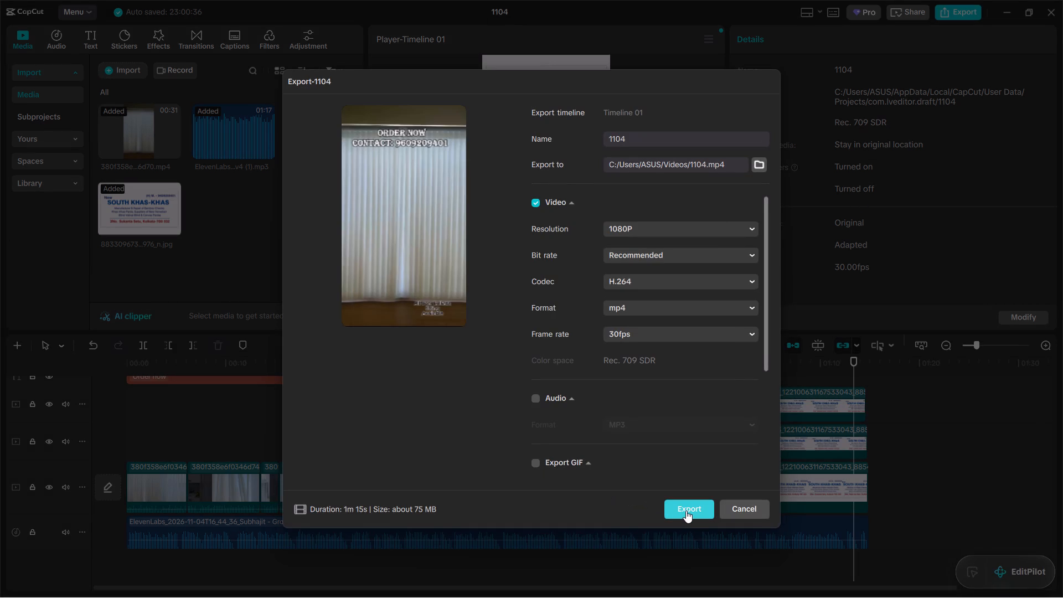
pyautogui.click(766, 165)
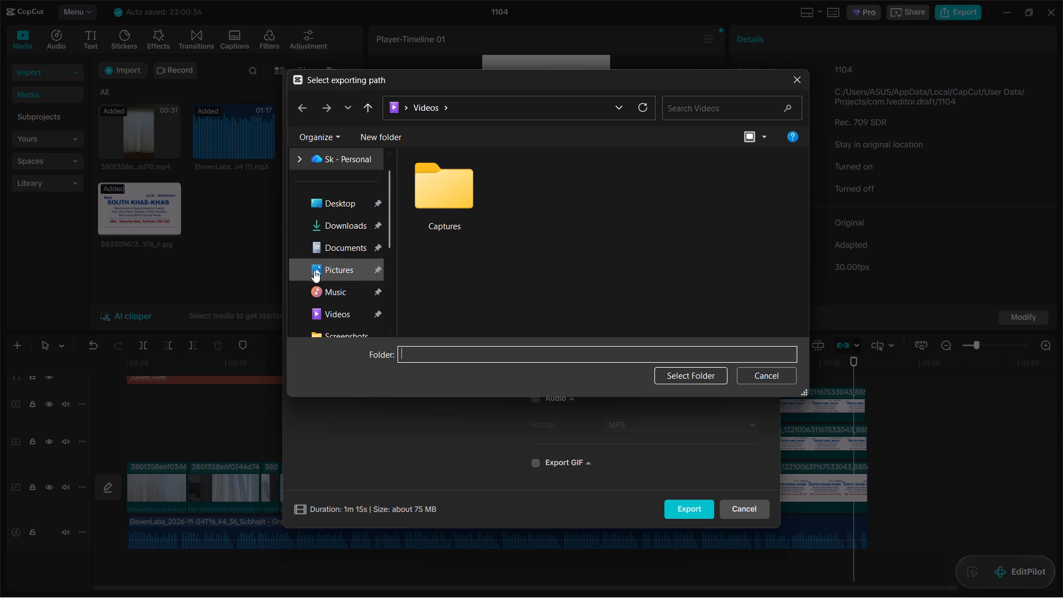
pyautogui.scroll(-1, 331, 266)
pyautogui.click(354, 248)
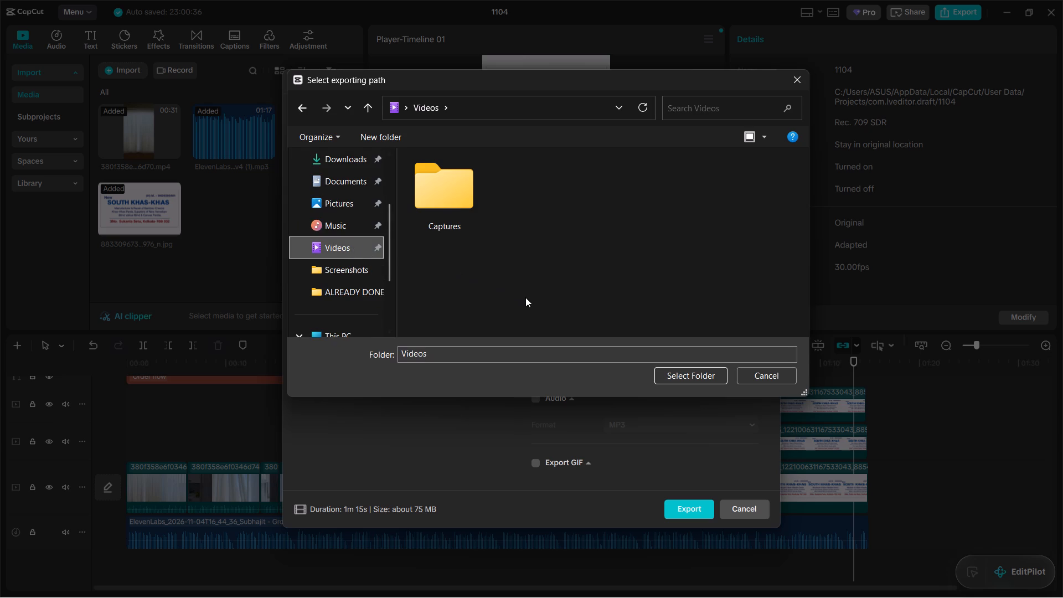
pyautogui.click(313, 241)
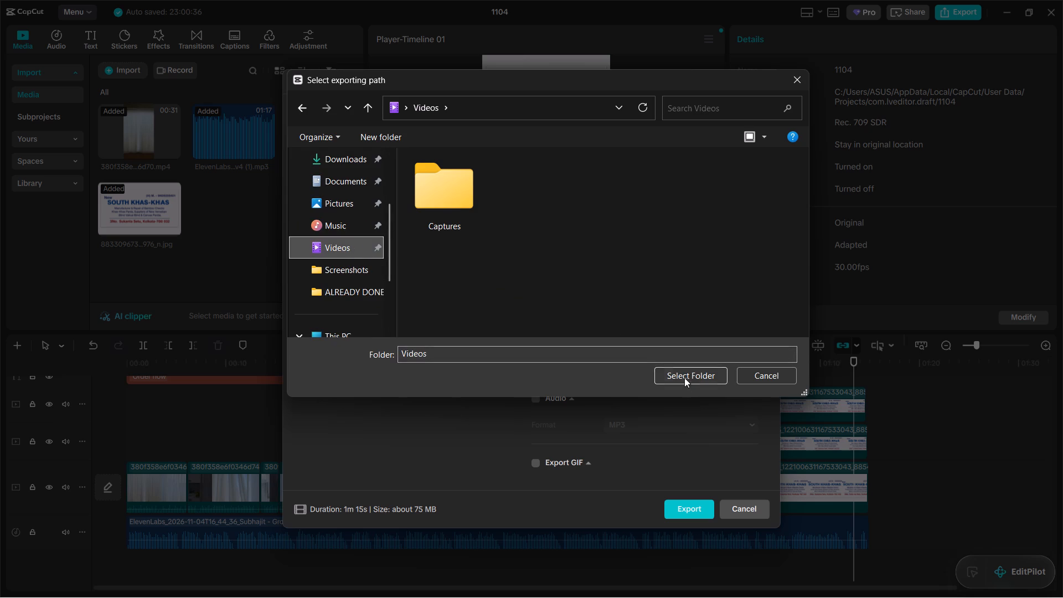
pyautogui.click(684, 374)
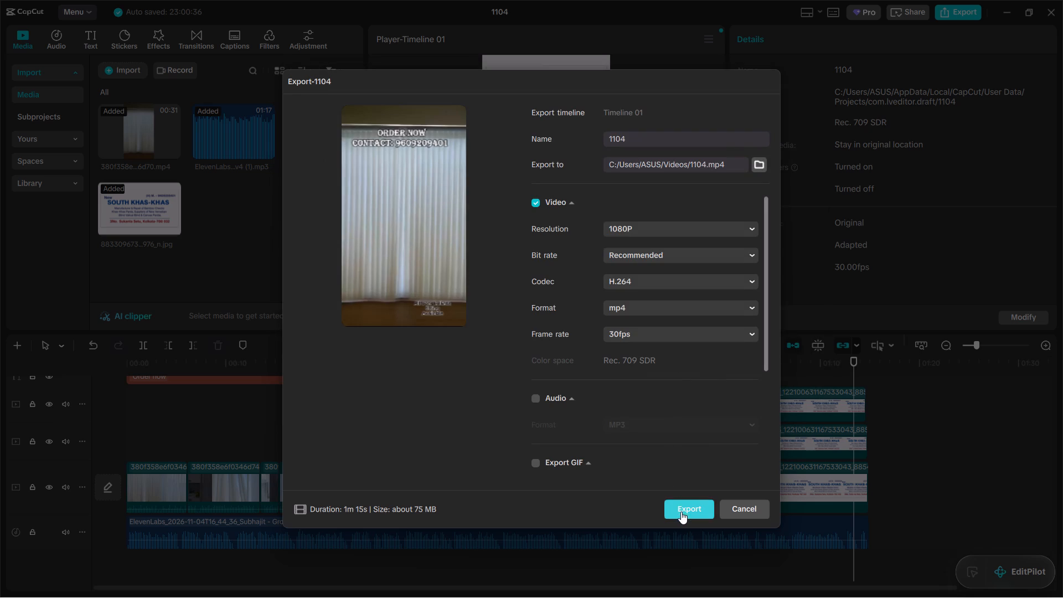
pyautogui.click(681, 512)
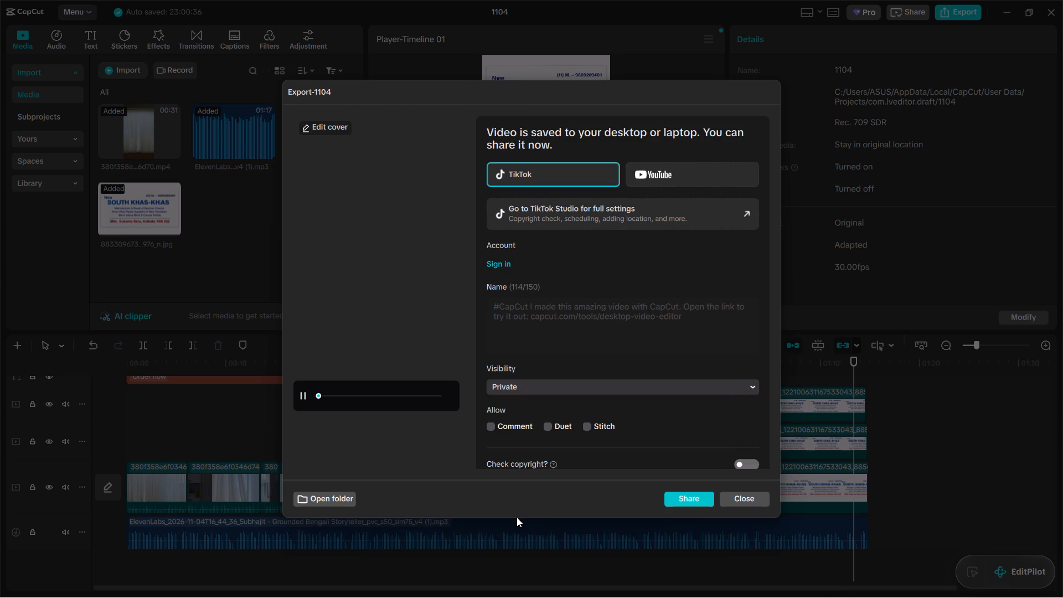
pyautogui.click(736, 493)
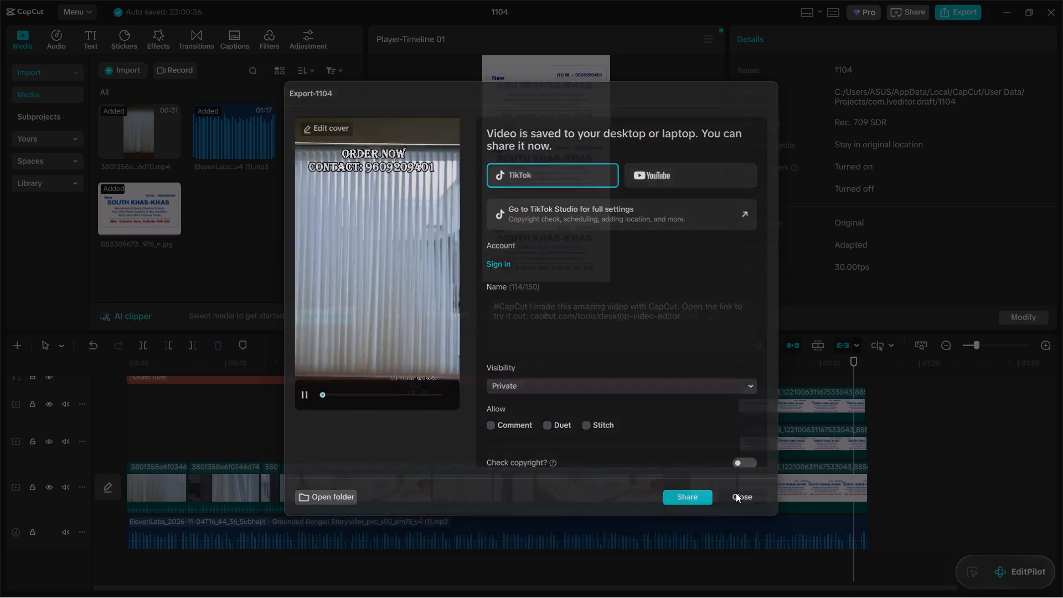